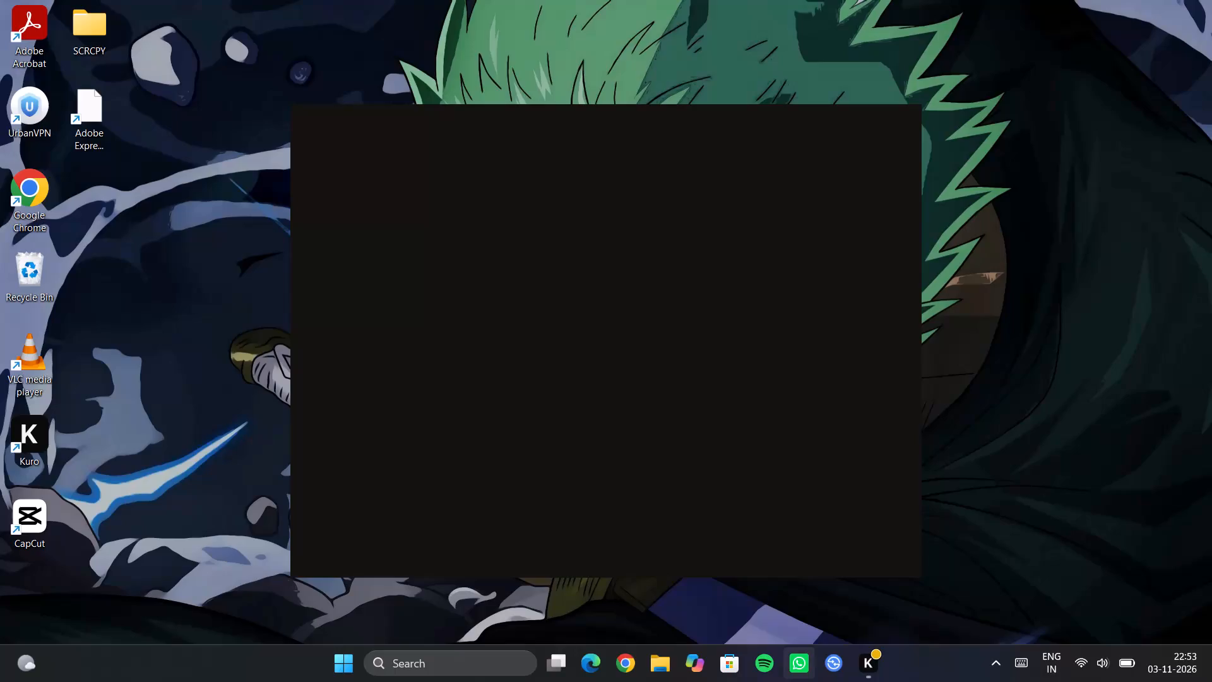
Launch the CapCut video editor from the desktop.
triple_click(47, 516)
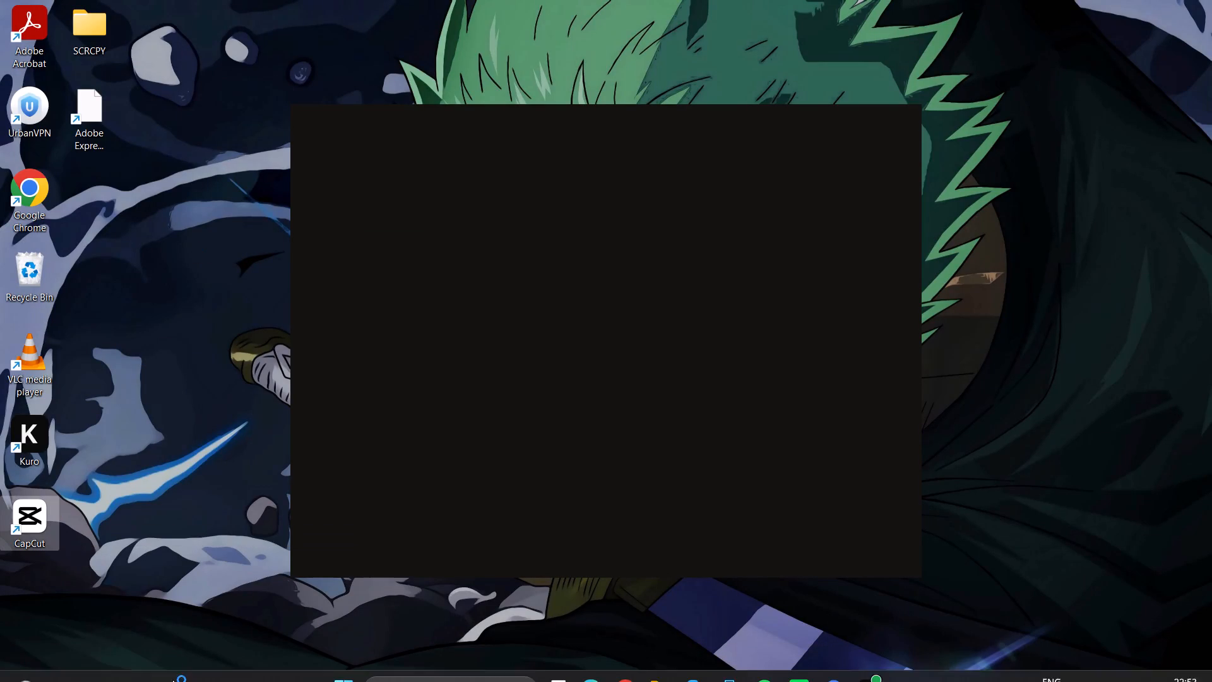
Launch the Kuro application from the desktop.
triple_click(27, 437)
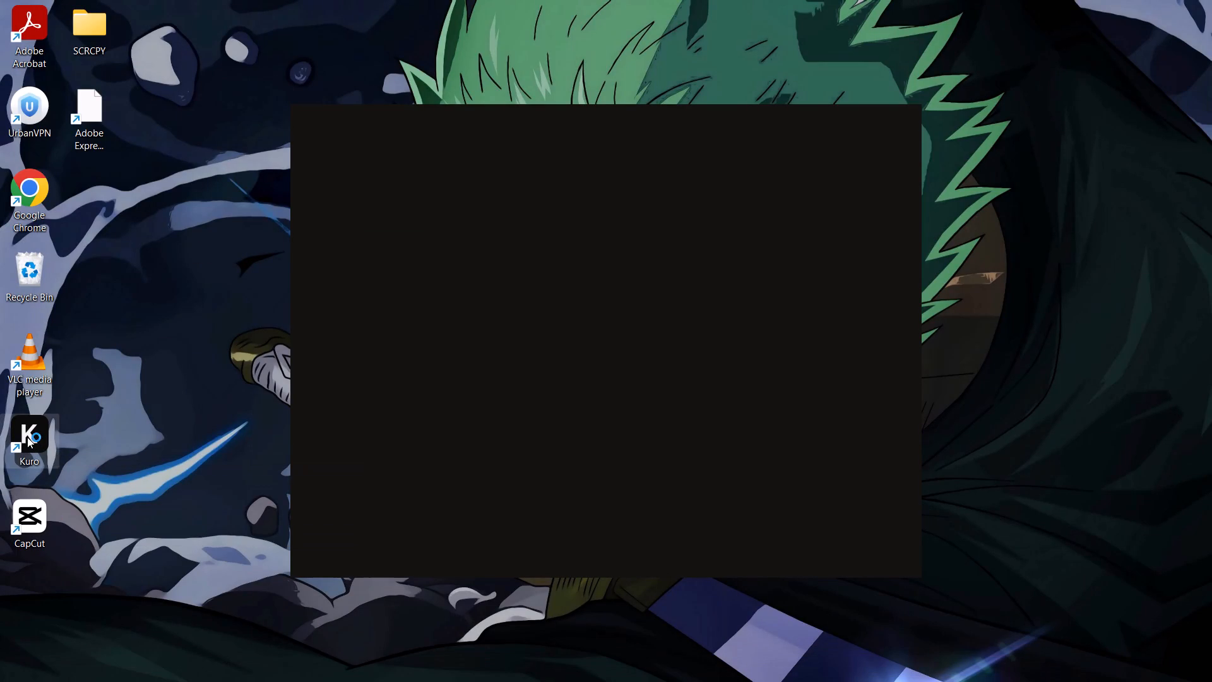
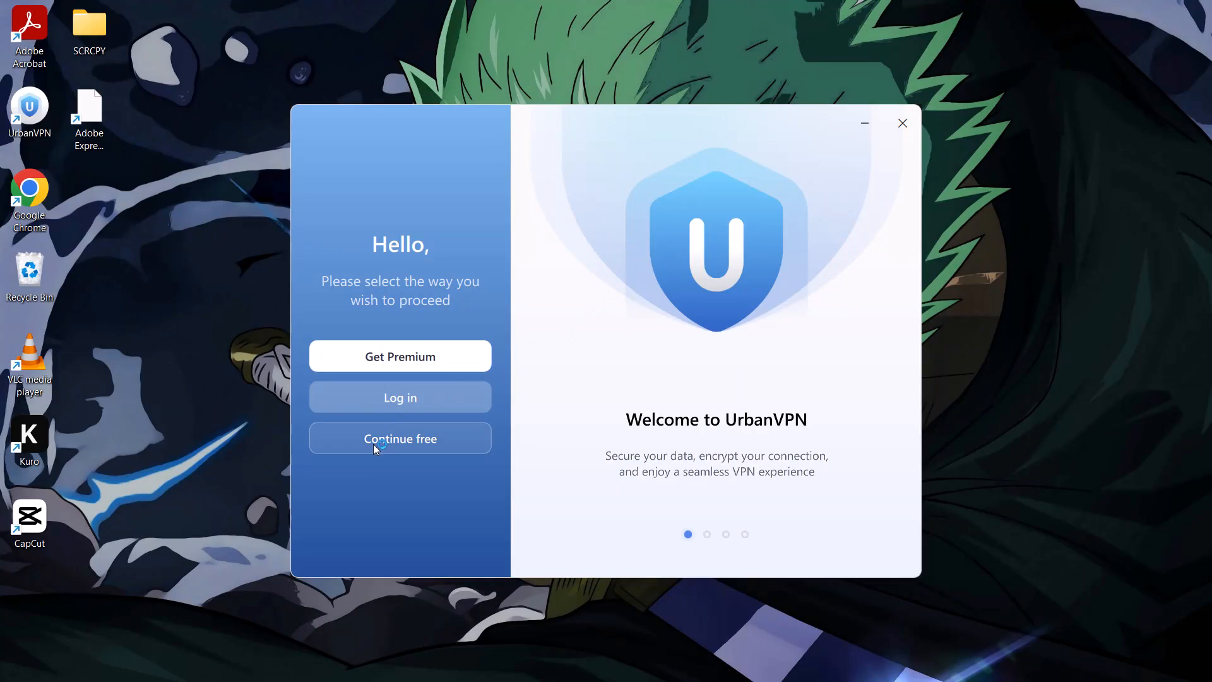
Continue into UrbanVPN with the free plan.
double_click(360, 443)
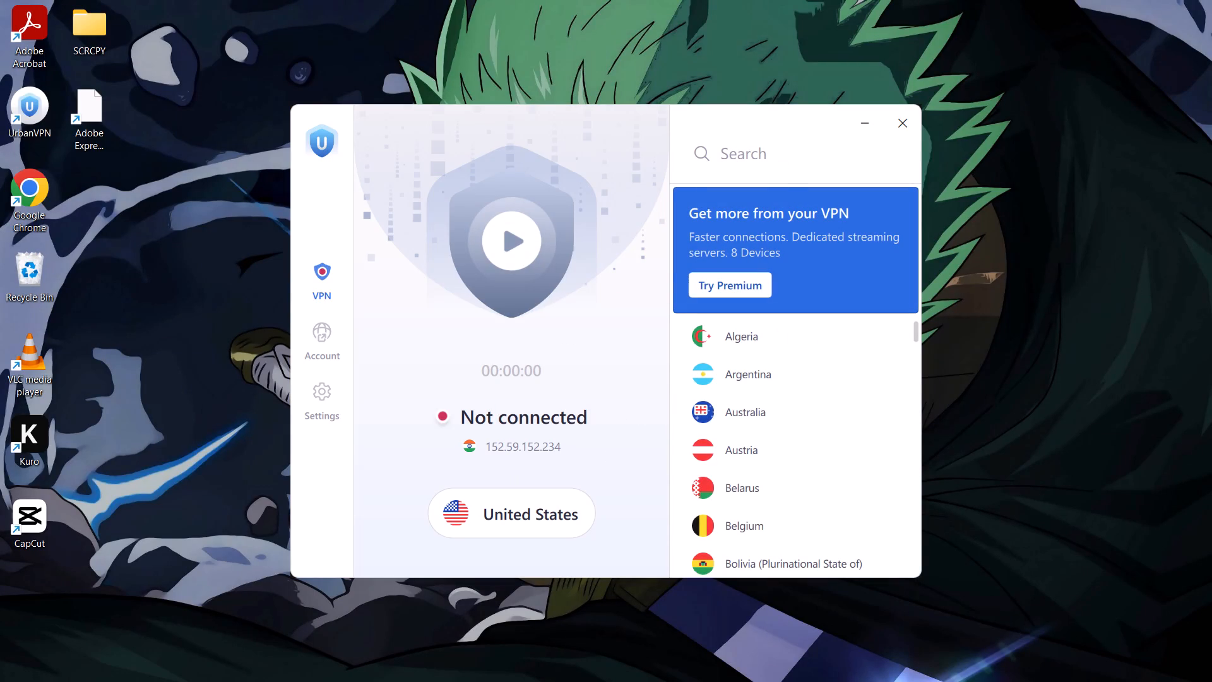
Search the VPN locations for "si", connect to Singapore, and minimise the VPN window.
double_click(772, 149)
text(si)
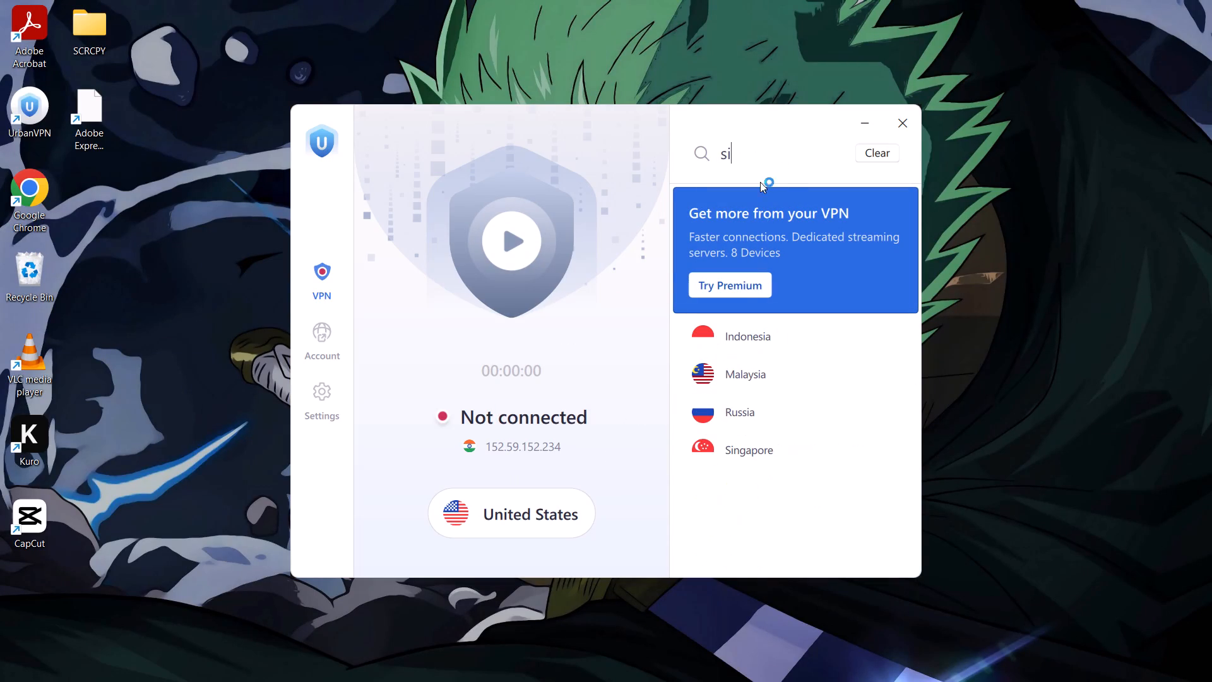
double_click(734, 454)
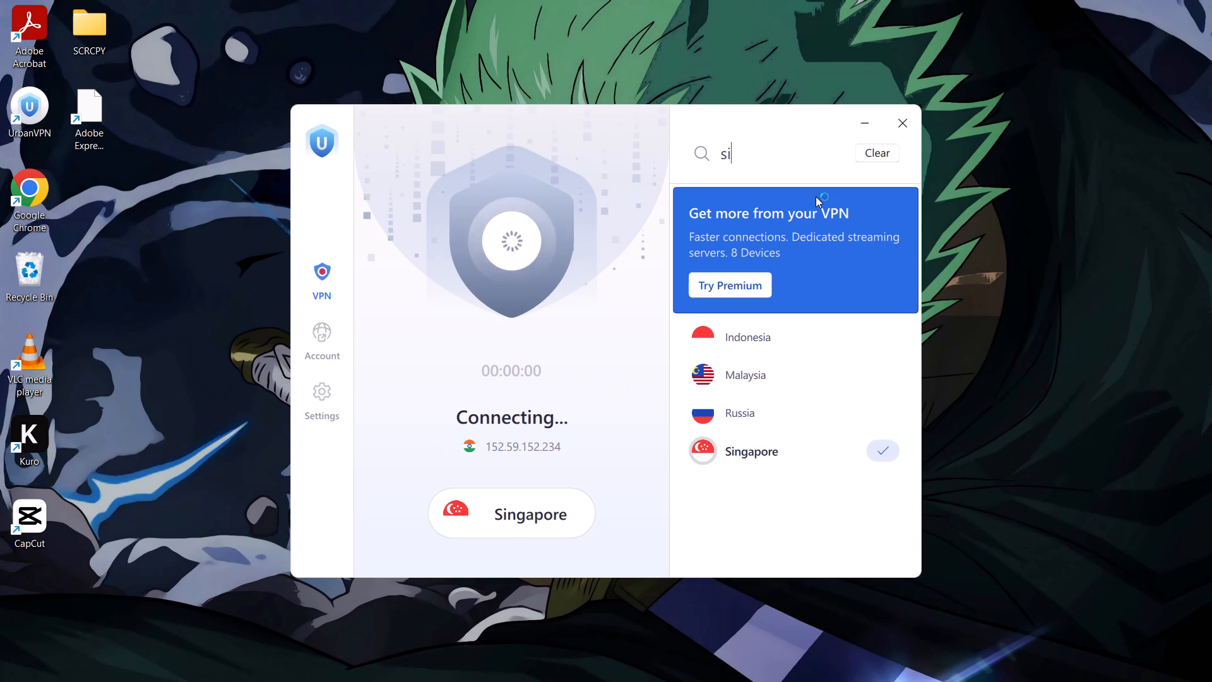
double_click(859, 136)
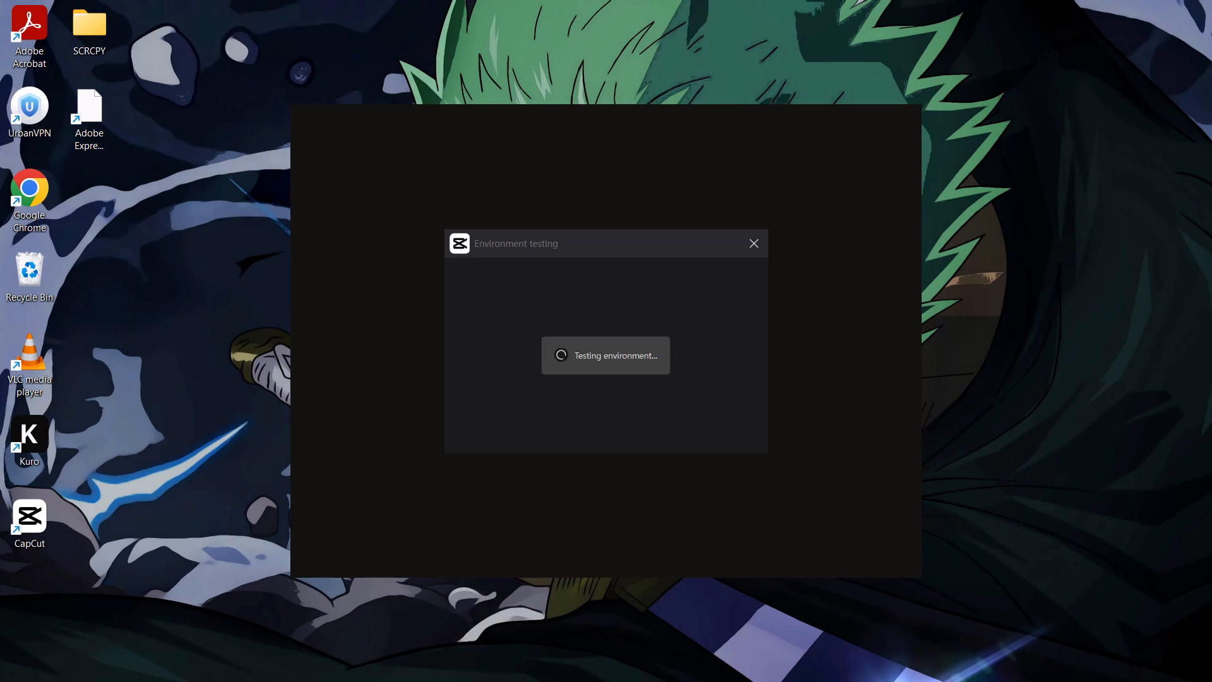
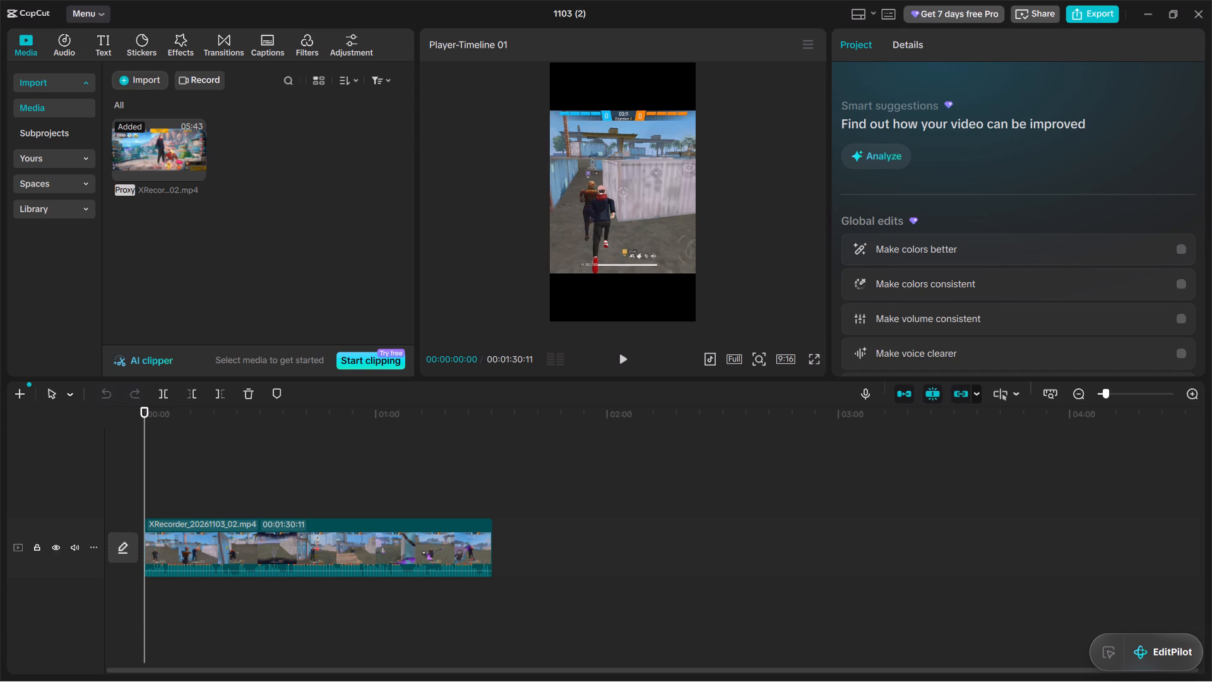
Play the gameplay clip from the start of the timeline, dismiss the Pro offer, and show the preview in full screen.
click(622, 358)
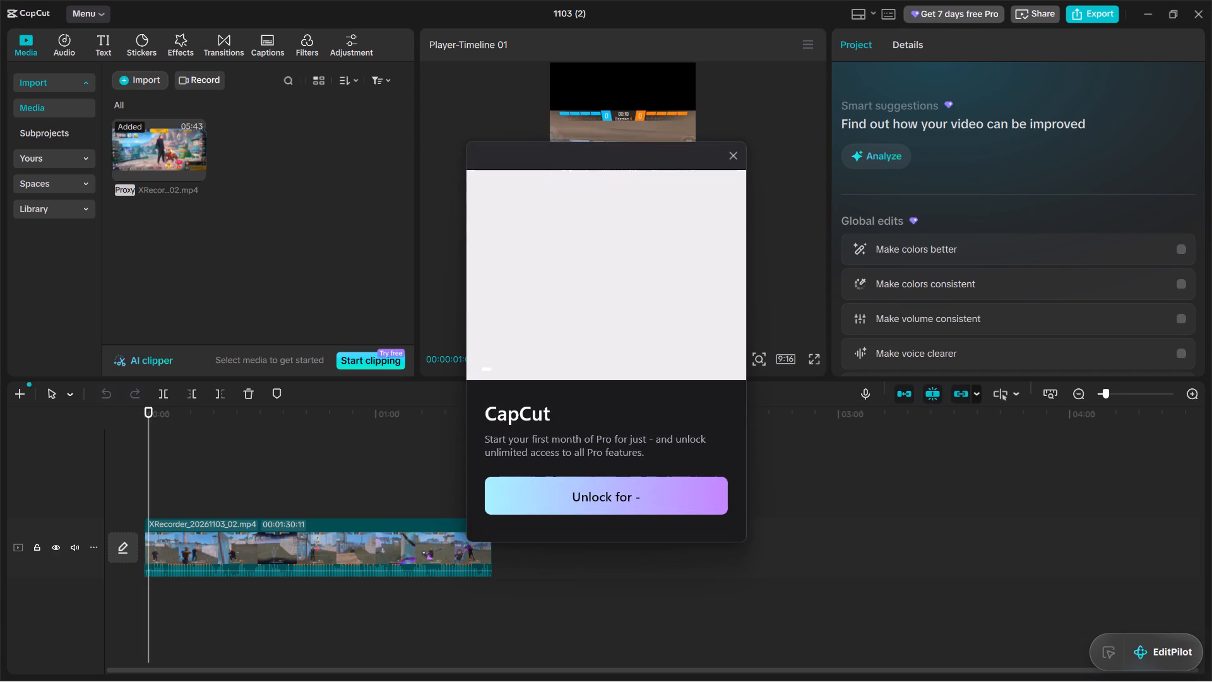
click(724, 152)
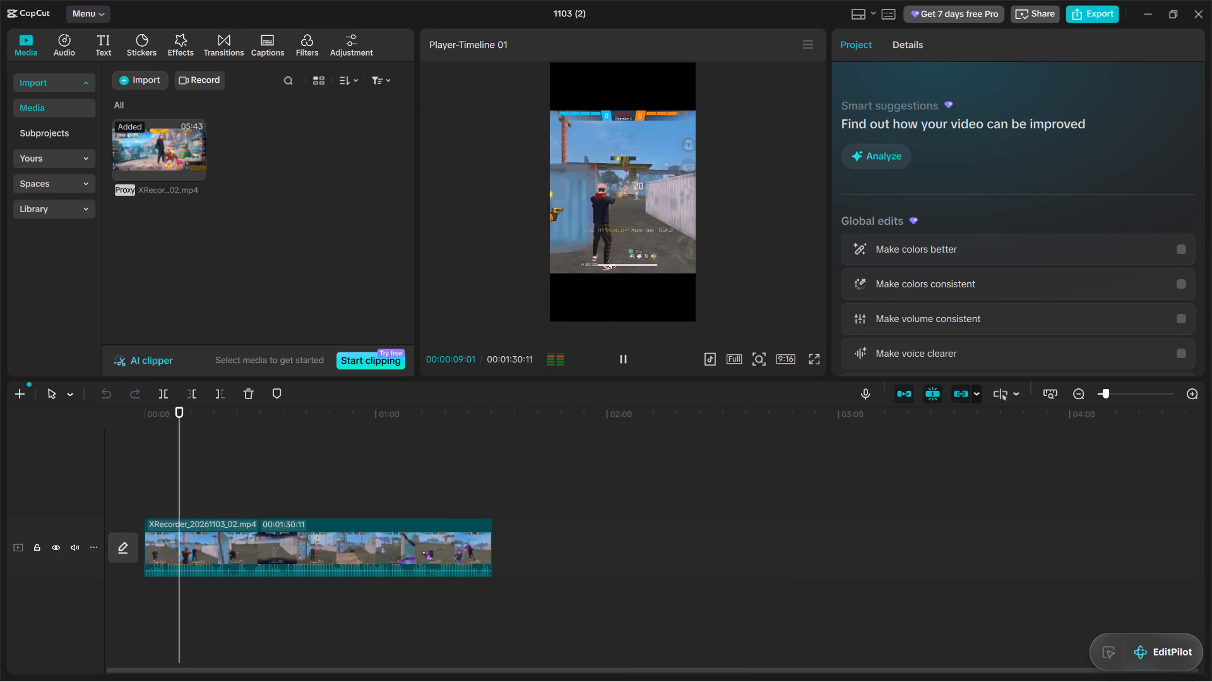
click(822, 361)
double_click(812, 362)
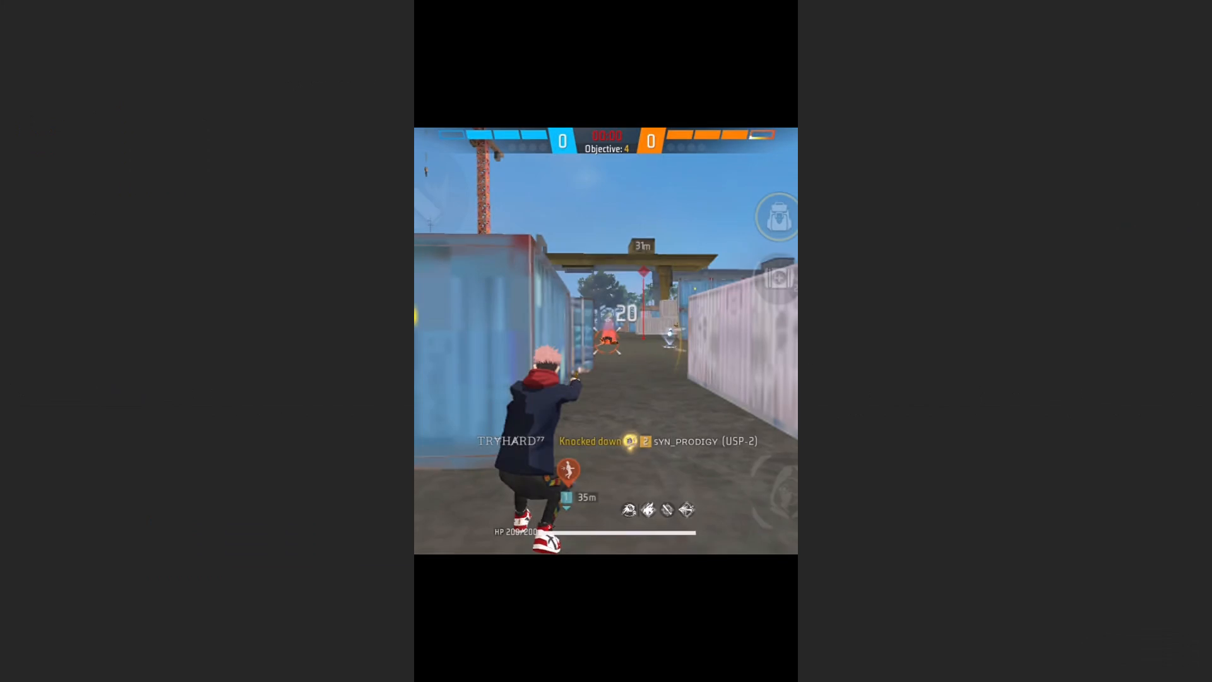
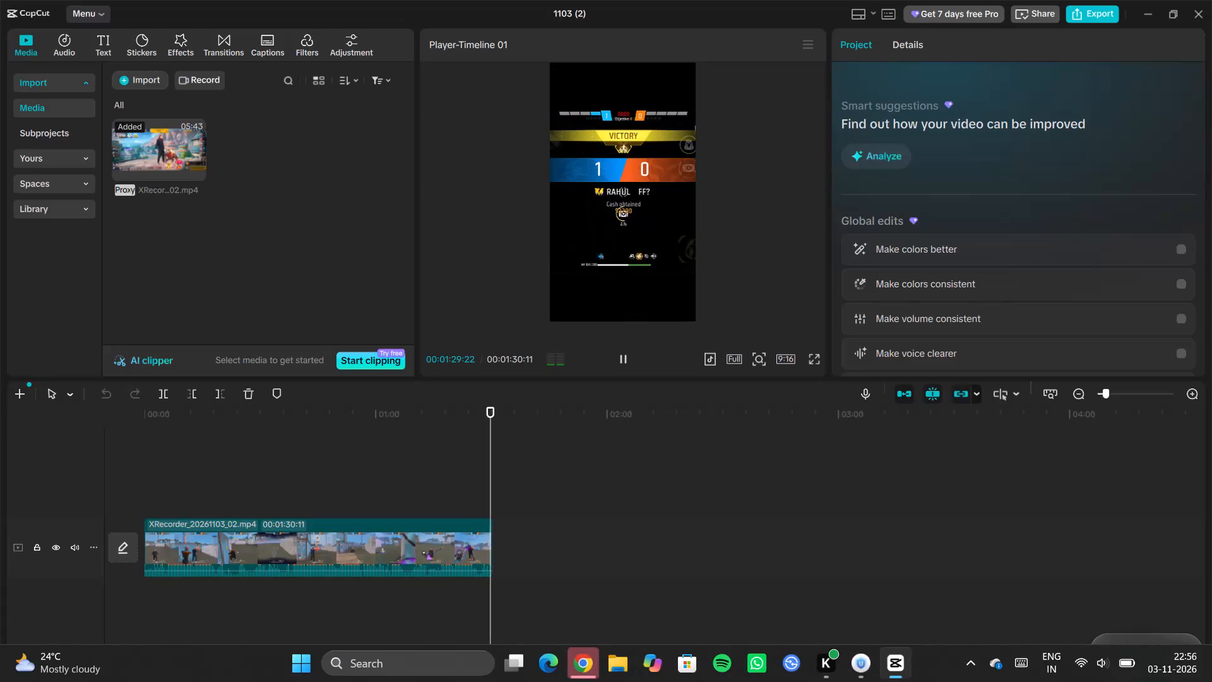
Set the gameplay clip's speed to 1.04x on the timeline.
triple_click(494, 432)
drag(494, 438, 485, 459)
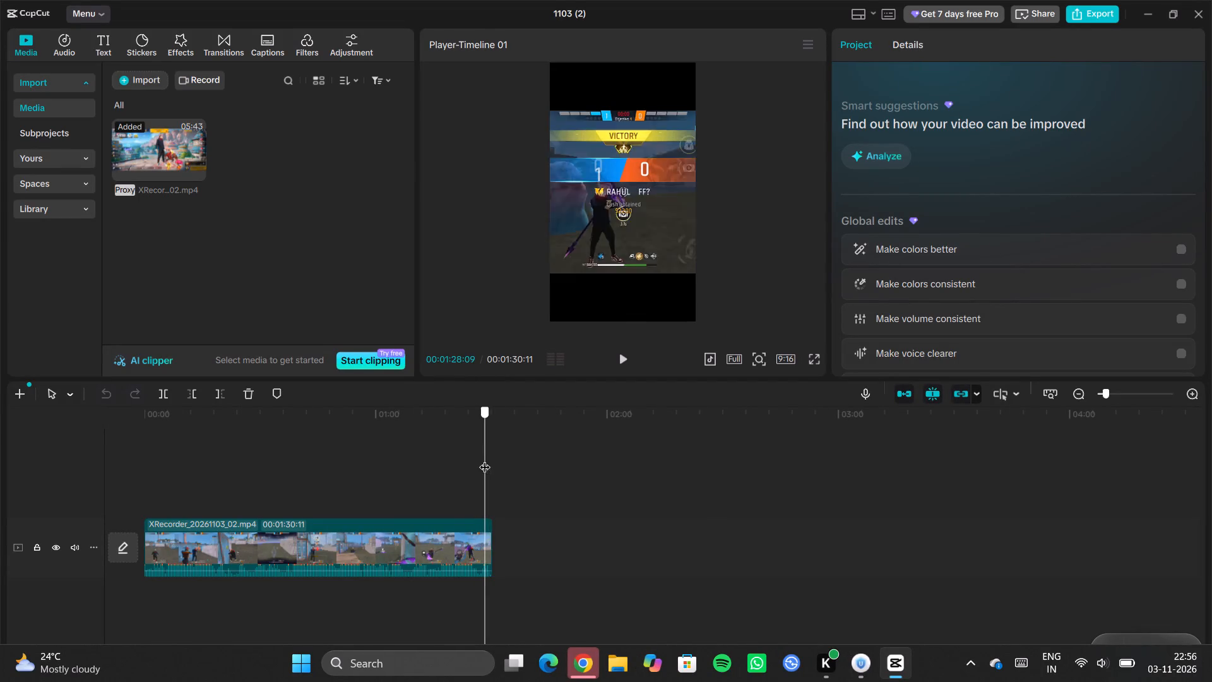
drag(485, 459, 484, 462)
click(415, 548)
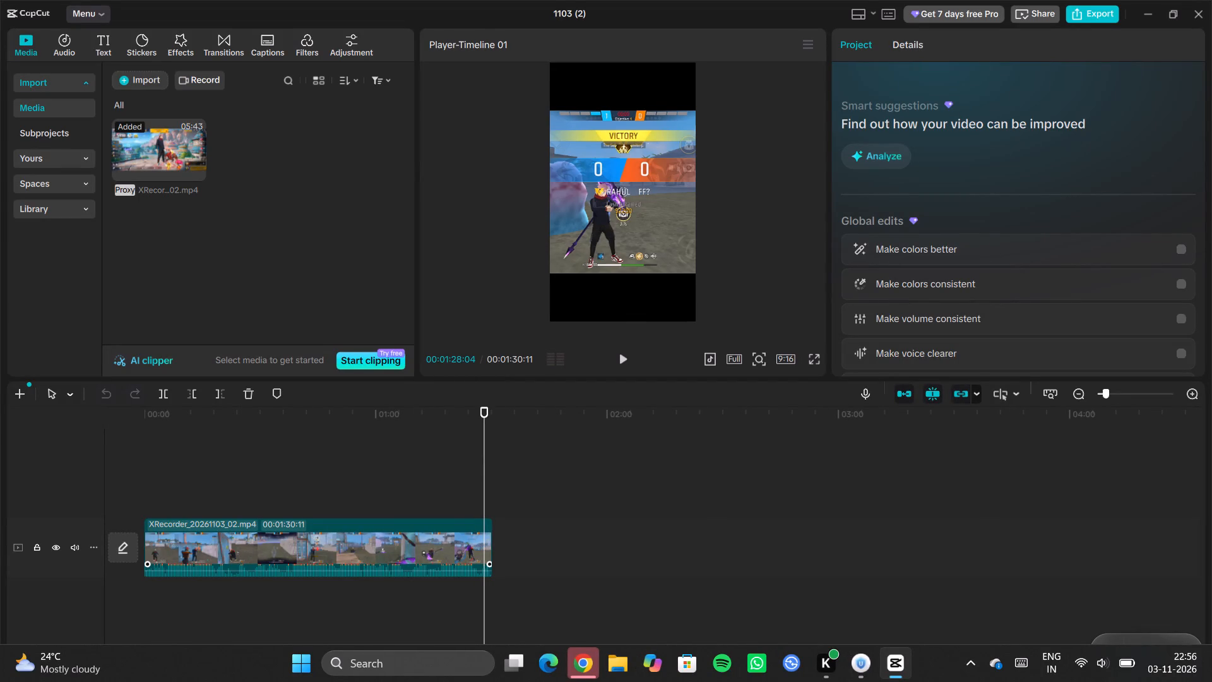
click(959, 43)
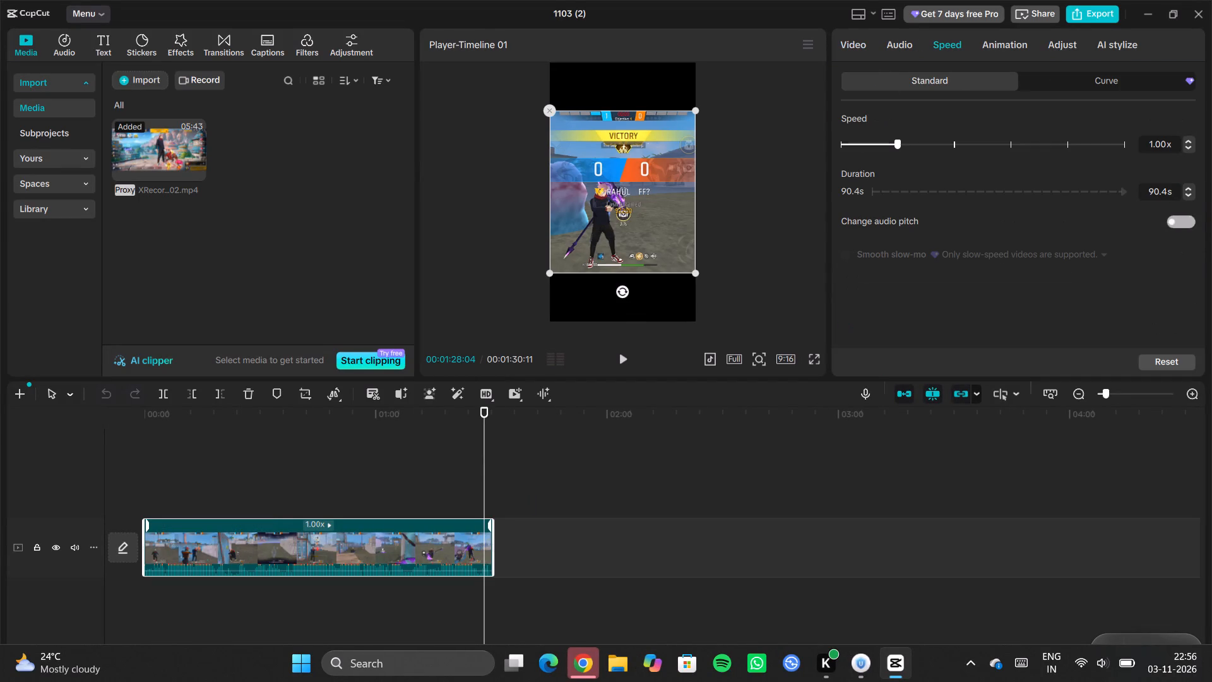
click(1167, 142)
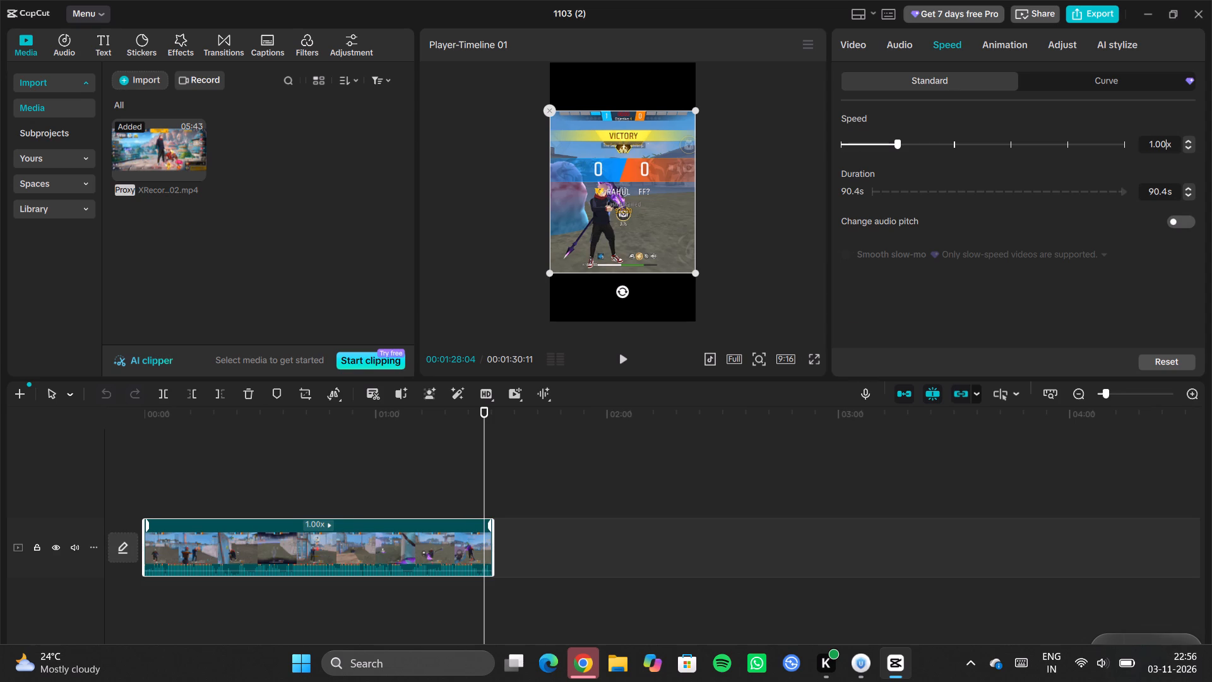
key(BackSpace)
key(4)
key(Return)
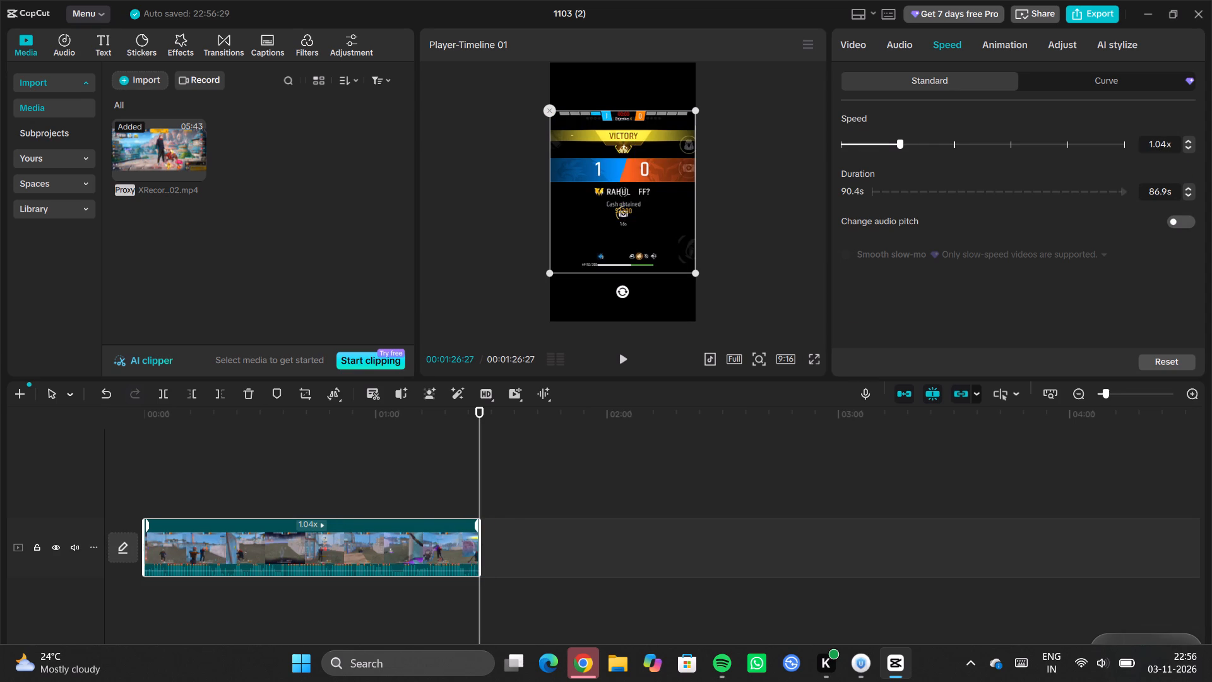
Return the playhead to the start of the timeline and play the gameplay clip to review it.
click(479, 456)
drag(478, 456, 423, 492)
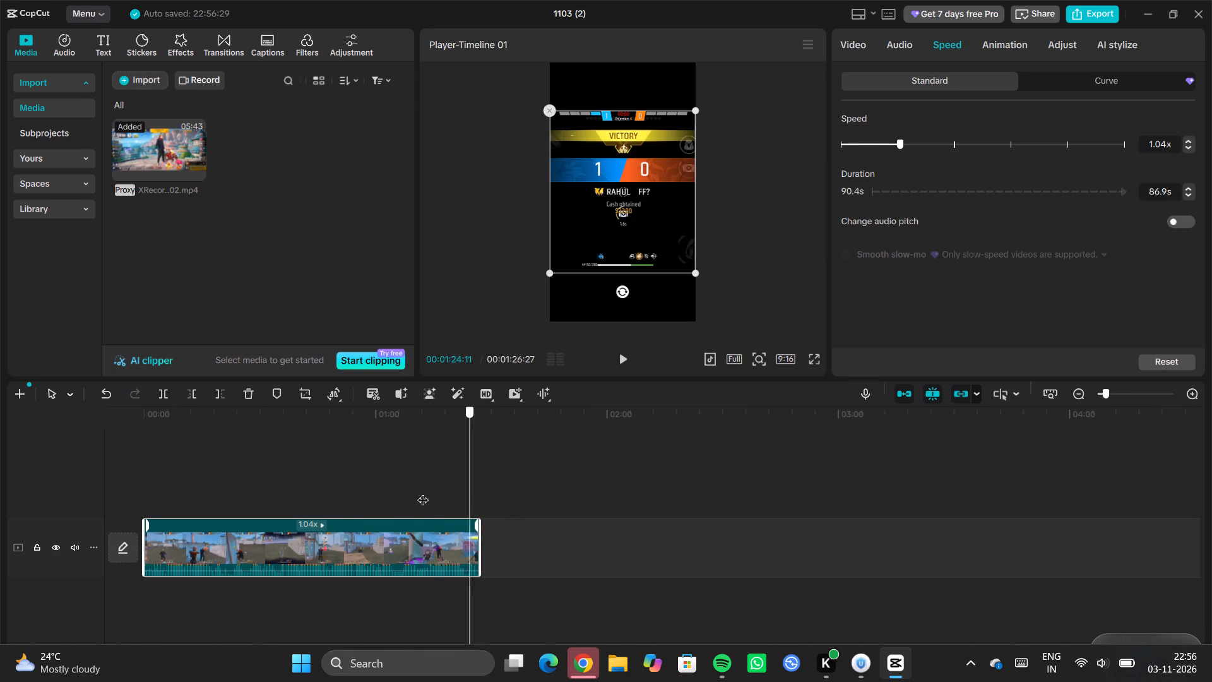
drag(423, 492, 434, 489)
drag(319, 530, 155, 553)
click(150, 554)
click(519, 438)
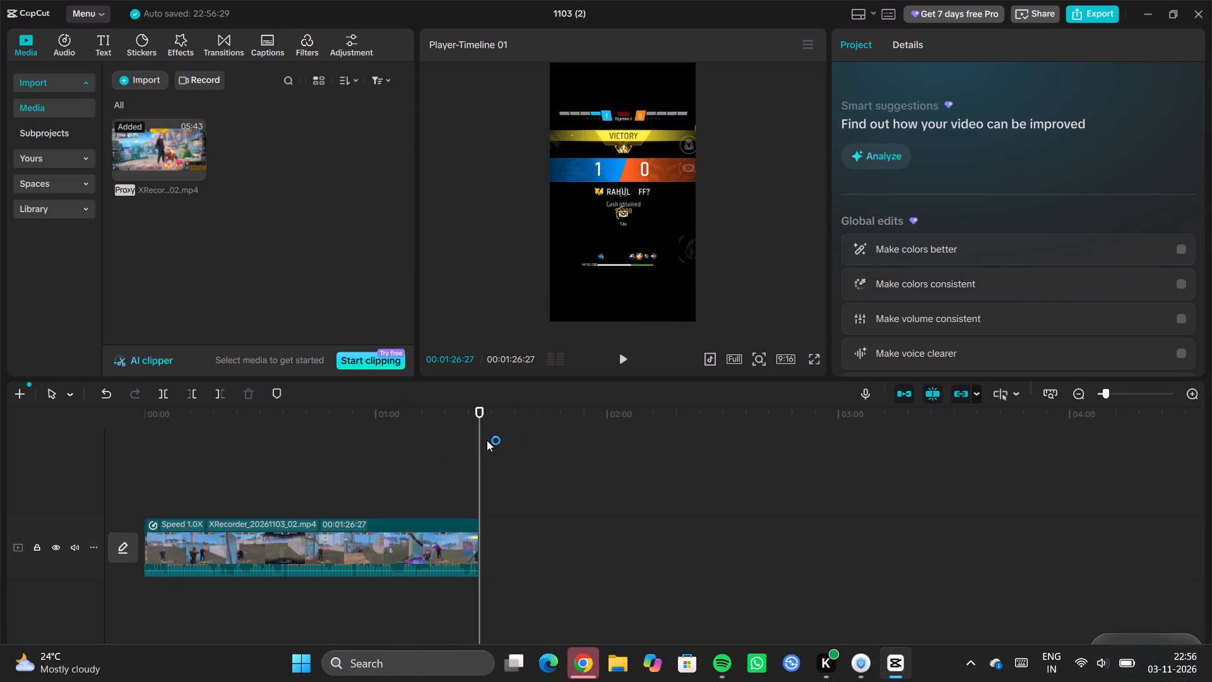
drag(478, 437, 268, 490)
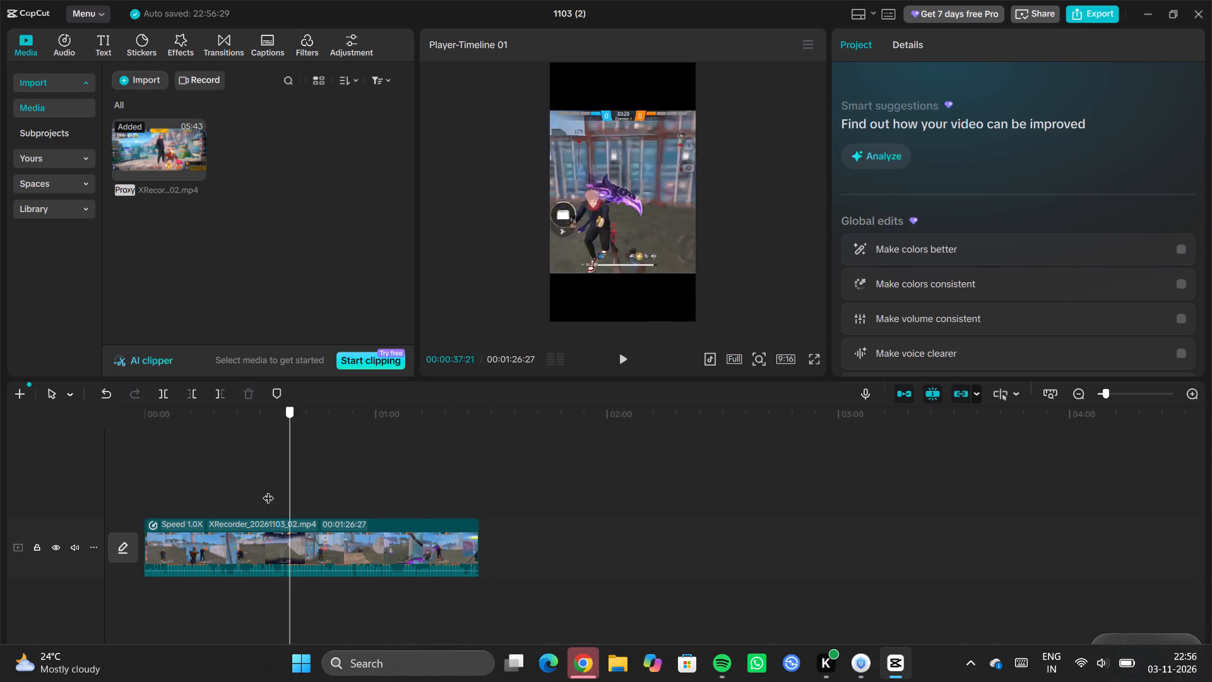
drag(268, 490, 105, 506)
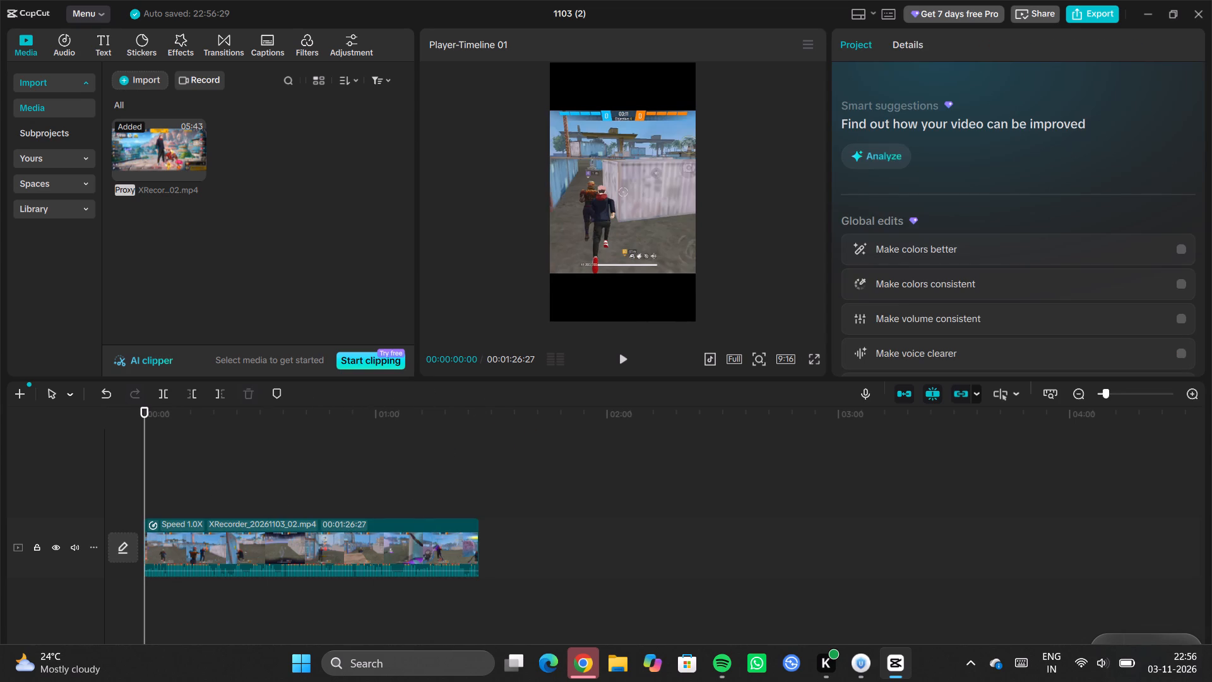
key(space)
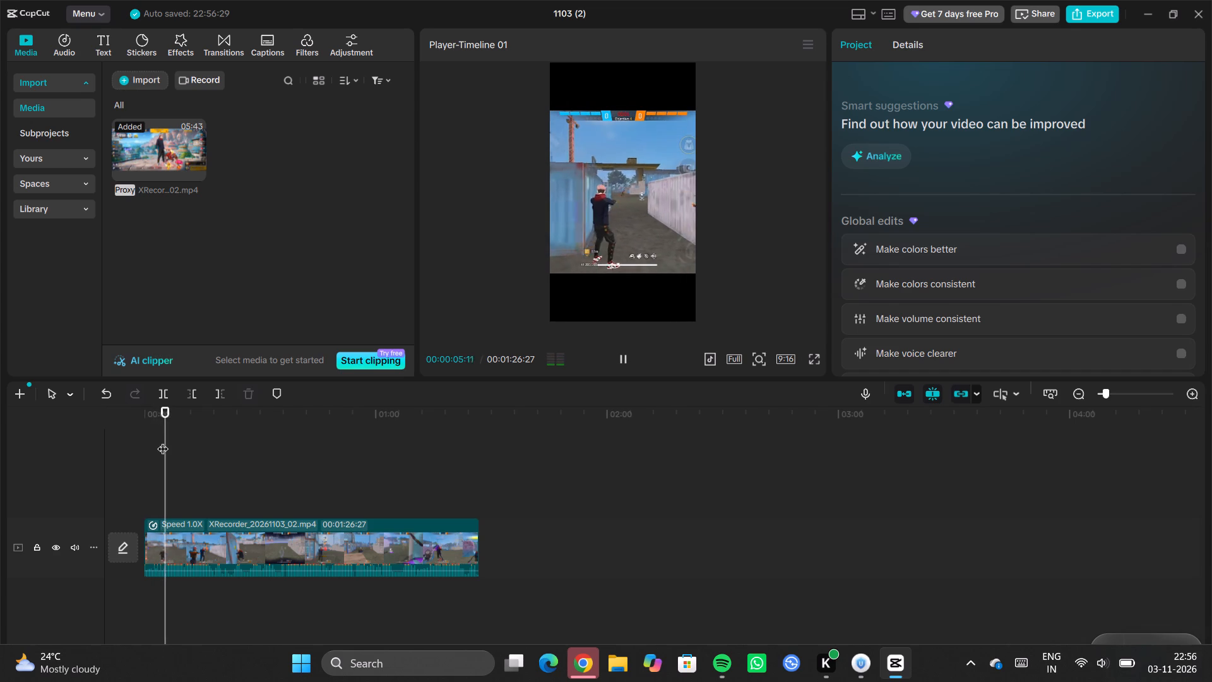
Find the cut point near the gameplay clip's start and trim away everything before 00:00:01:15.
drag(163, 441, 145, 446)
click(145, 446)
drag(145, 447, 158, 463)
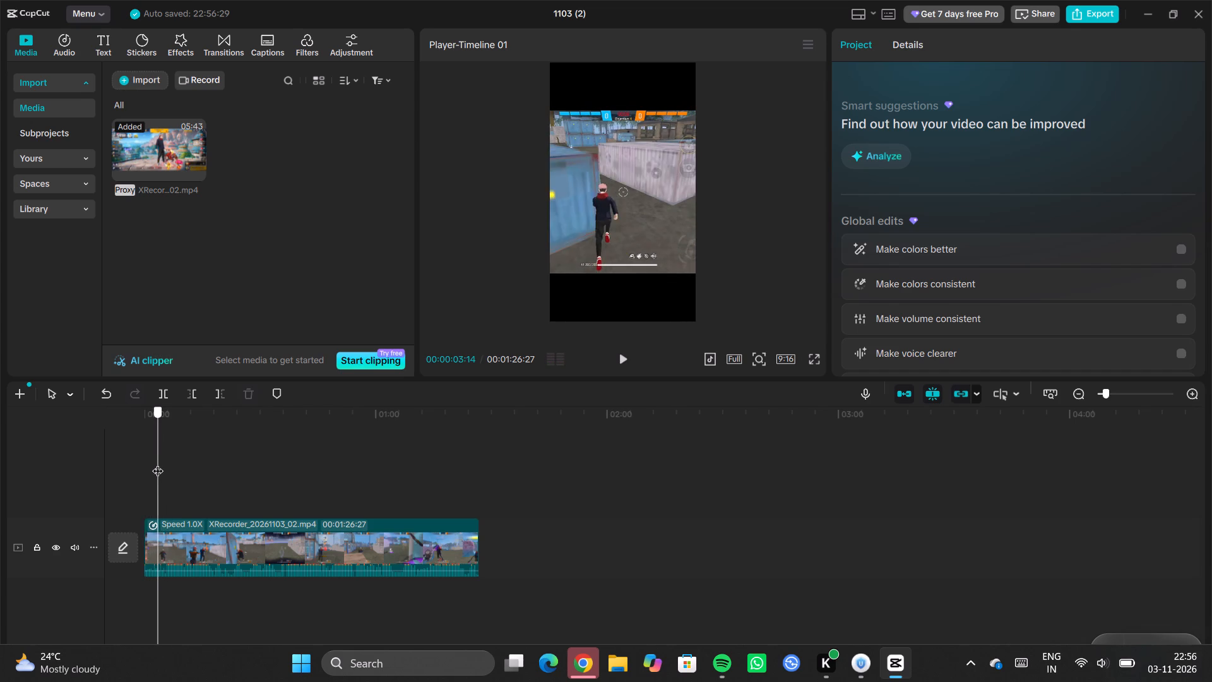
drag(158, 463, 163, 475)
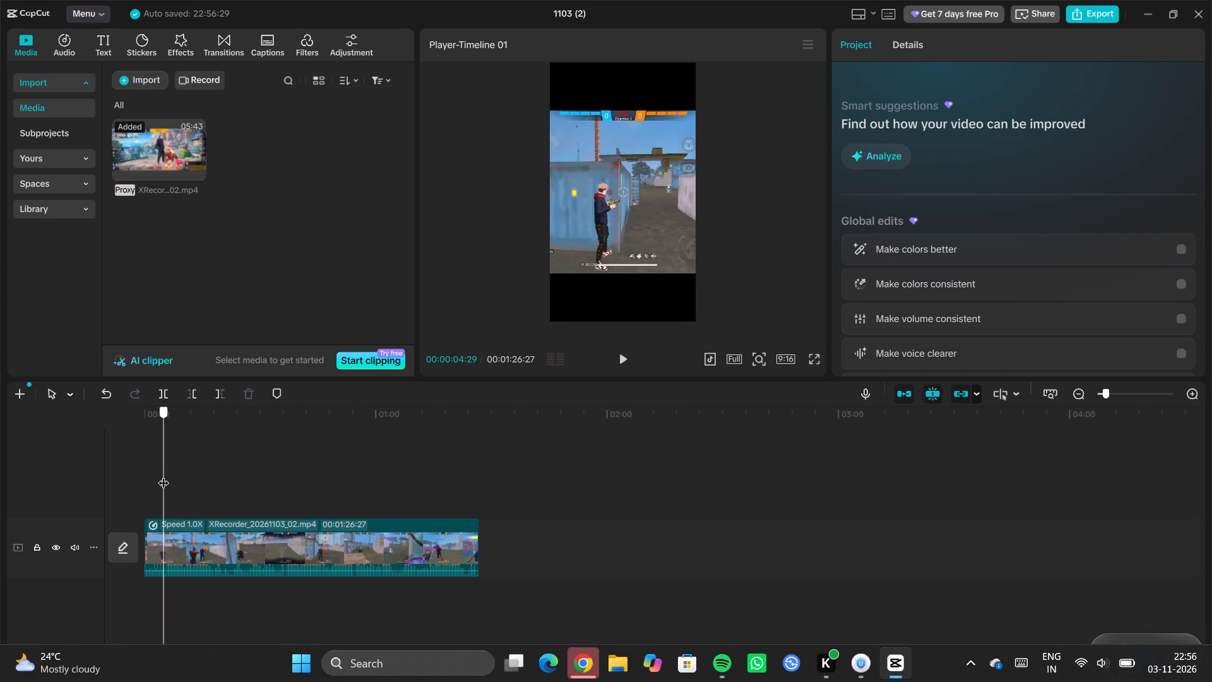
drag(163, 475, 149, 487)
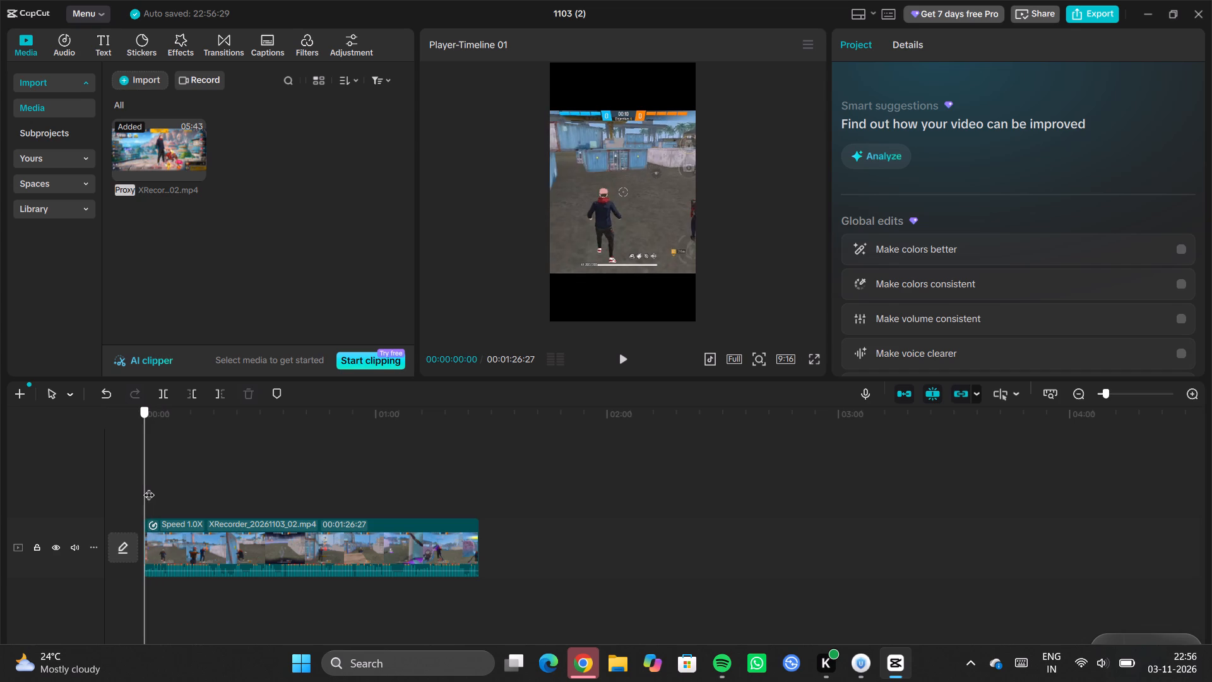
drag(149, 487, 158, 486)
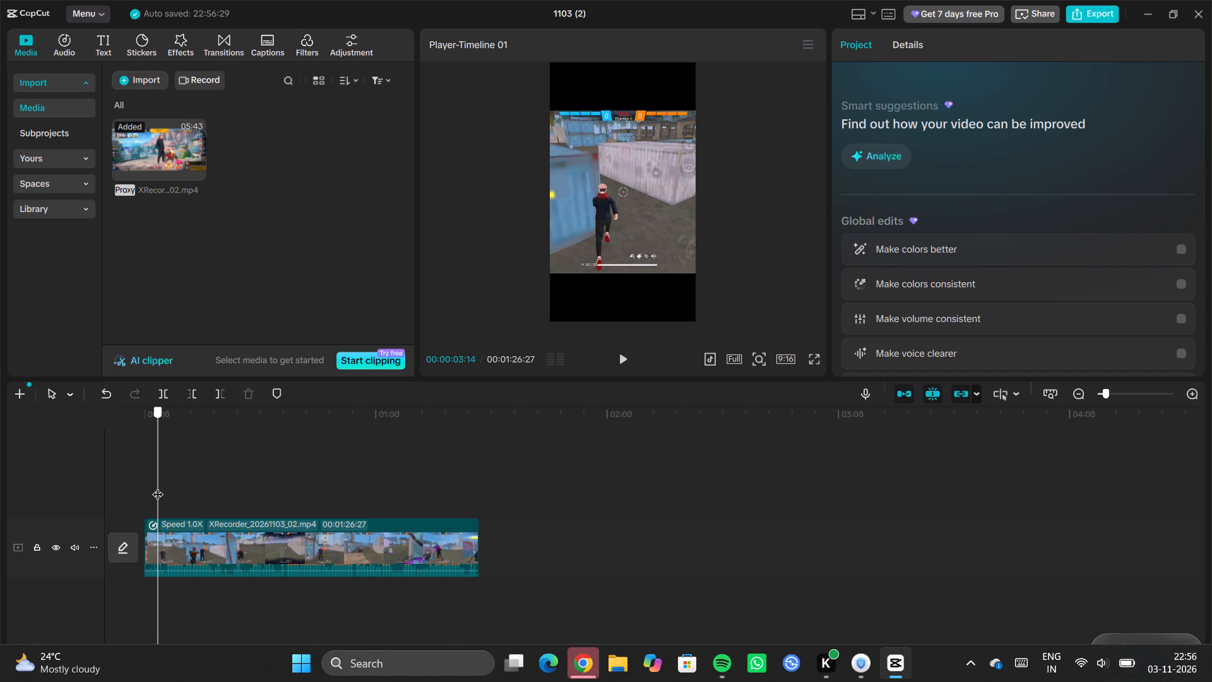
drag(158, 486, 150, 496)
click(150, 496)
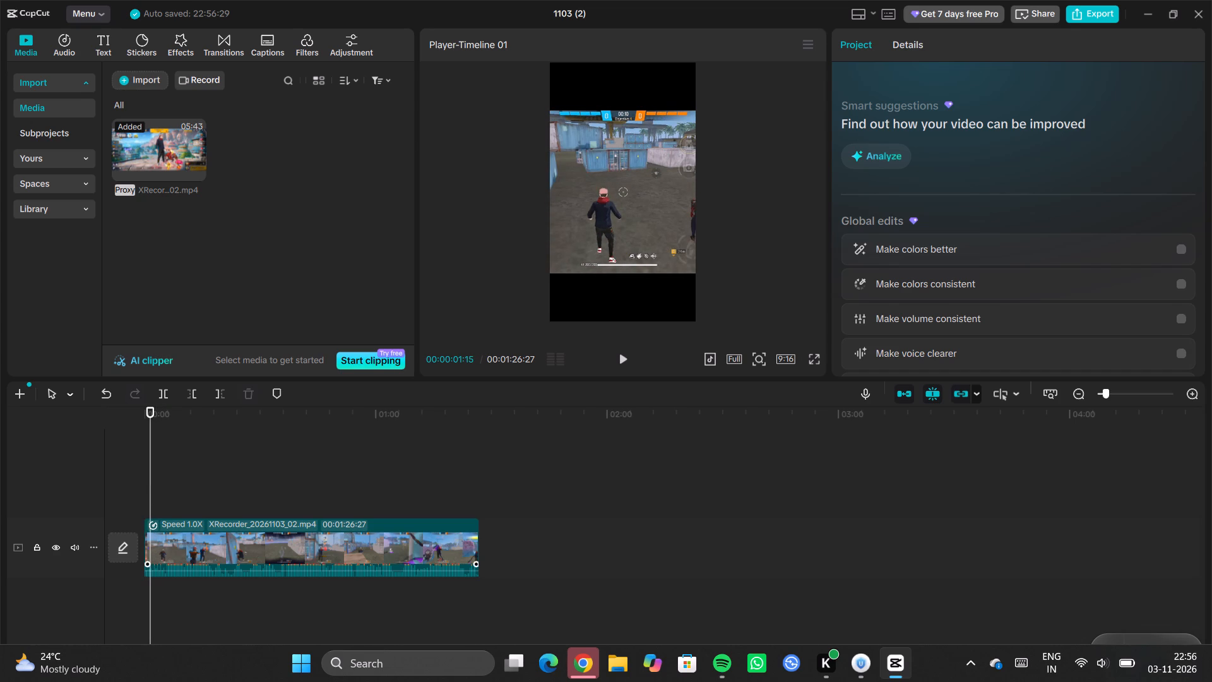
click(174, 537)
click(186, 398)
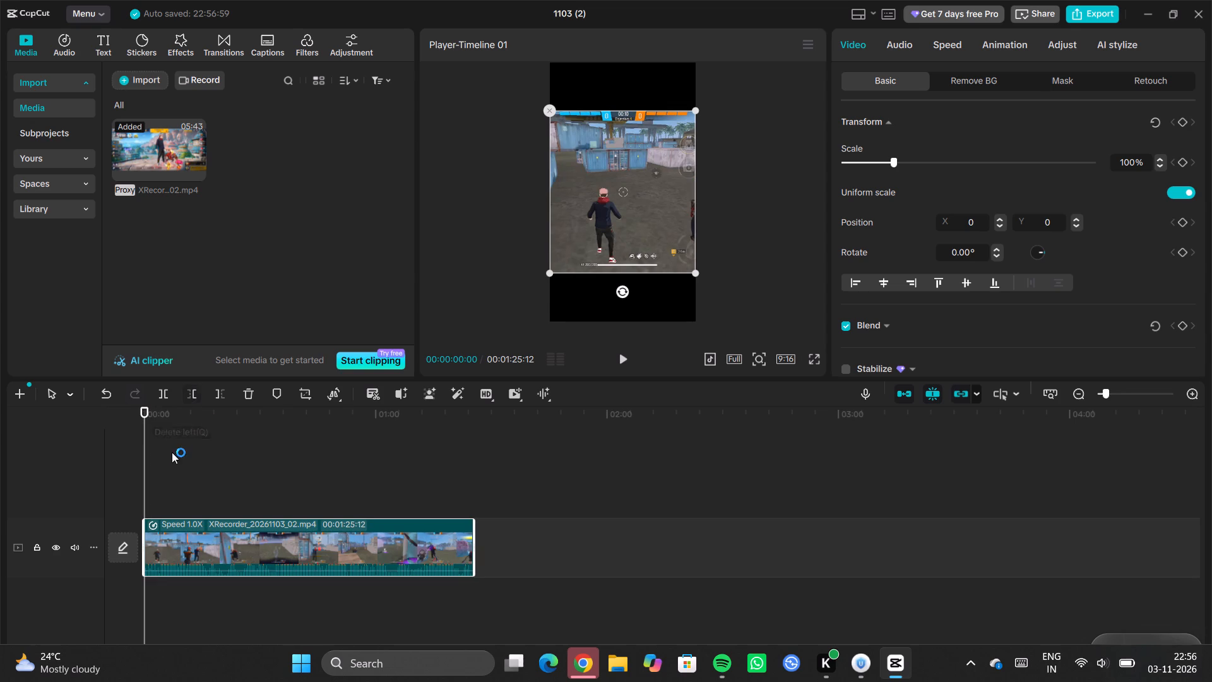
Play the trimmed gameplay clip from the start of the timeline.
key(space)
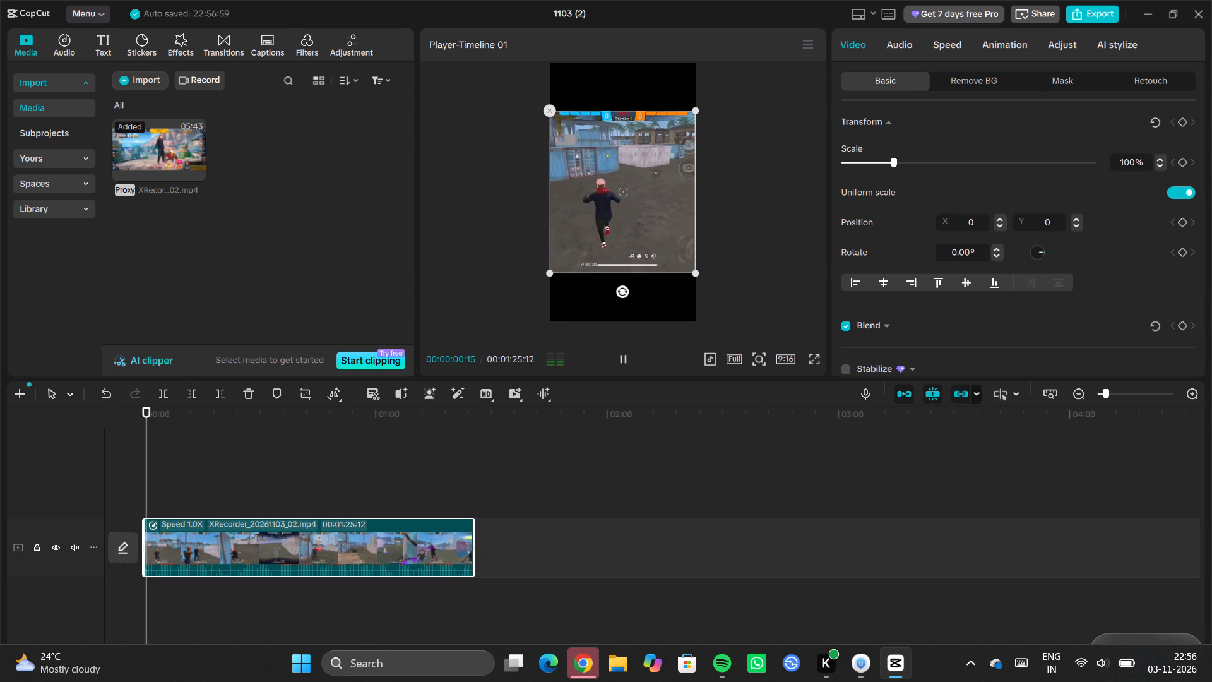
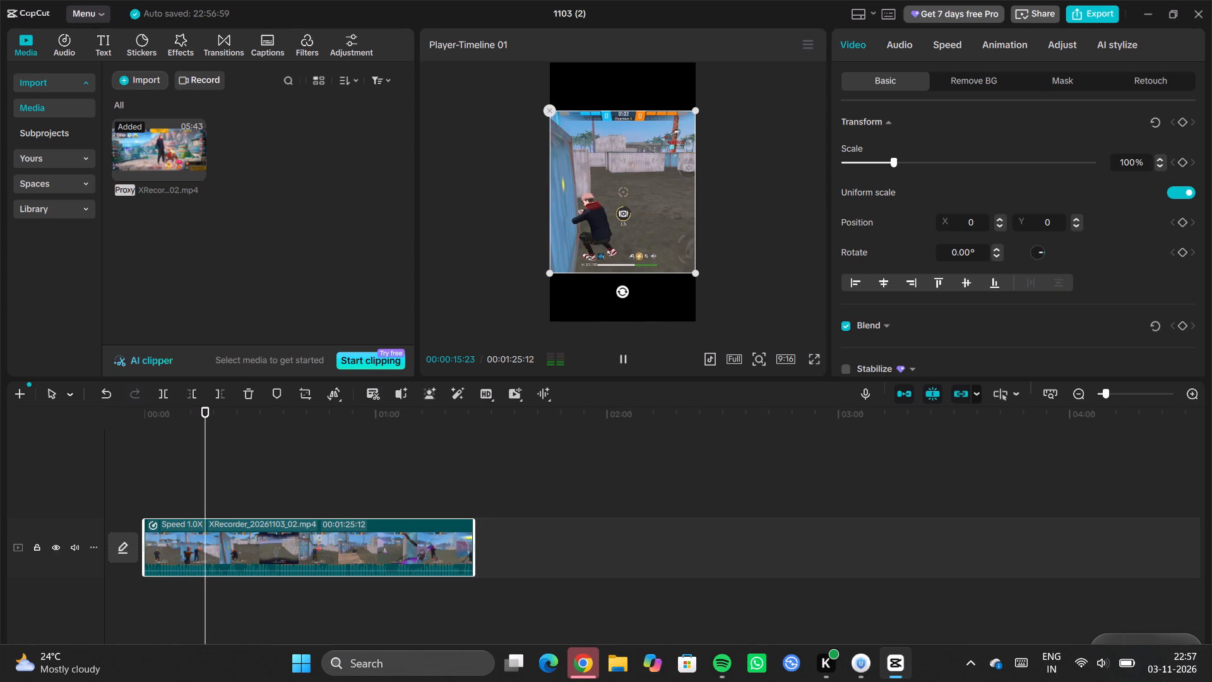
Pause playback and scrub back and forth between about 00:00:08 and 00:00:19 to examine that stretch of the gameplay clip.
key(space)
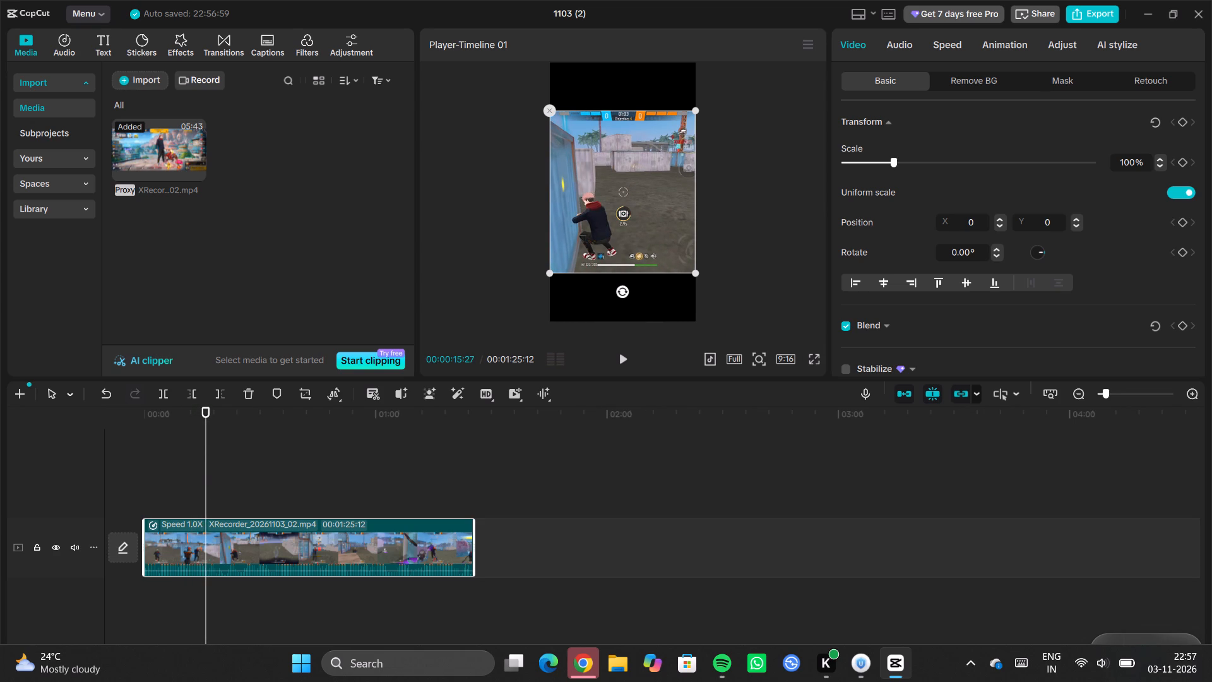
drag(204, 454, 203, 453)
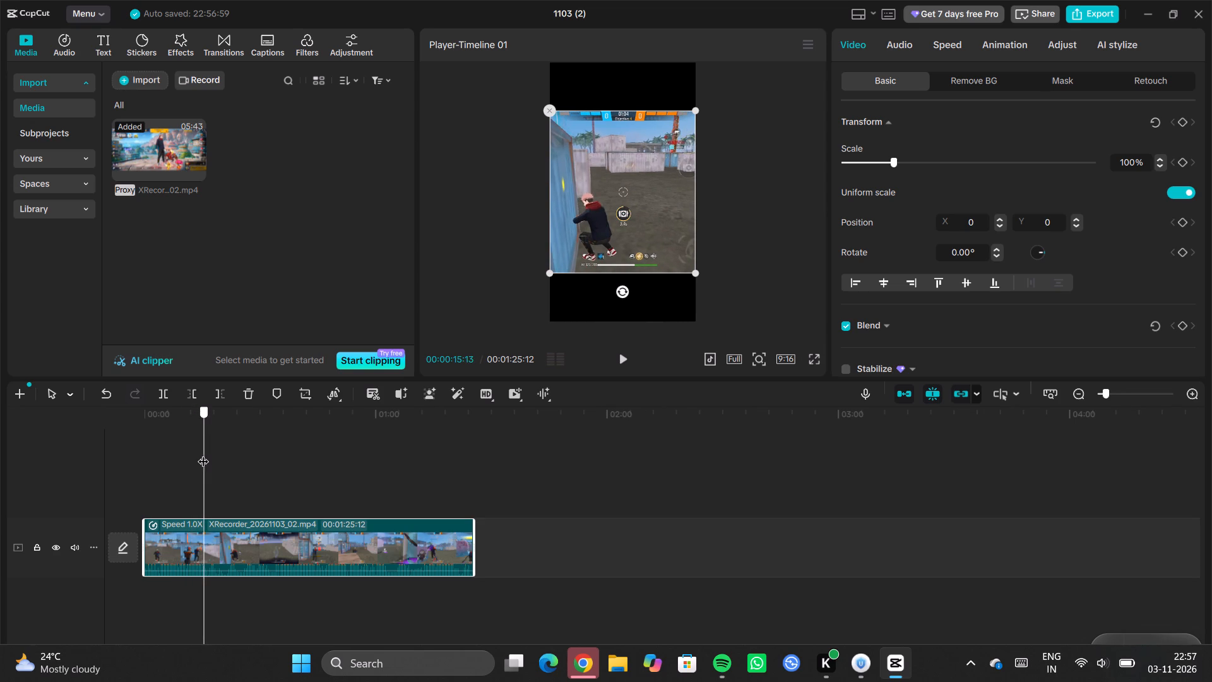
drag(203, 453, 170, 474)
click(170, 474)
drag(170, 474, 178, 480)
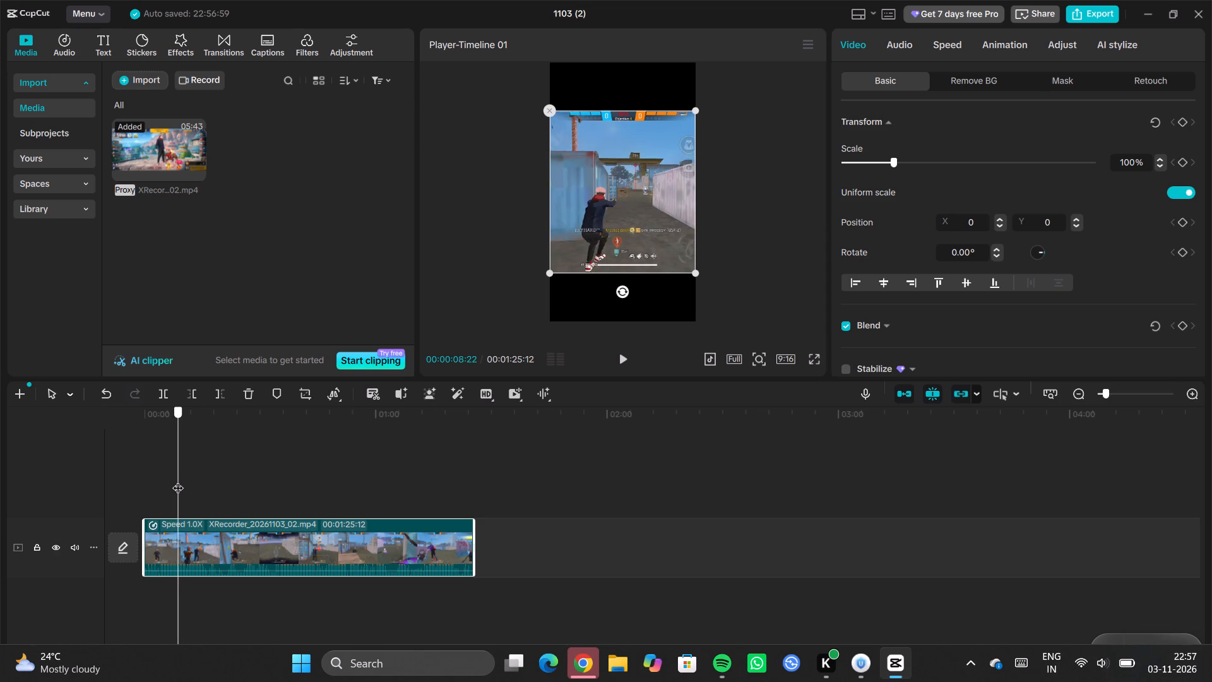
drag(178, 480, 194, 482)
click(201, 482)
click(204, 482)
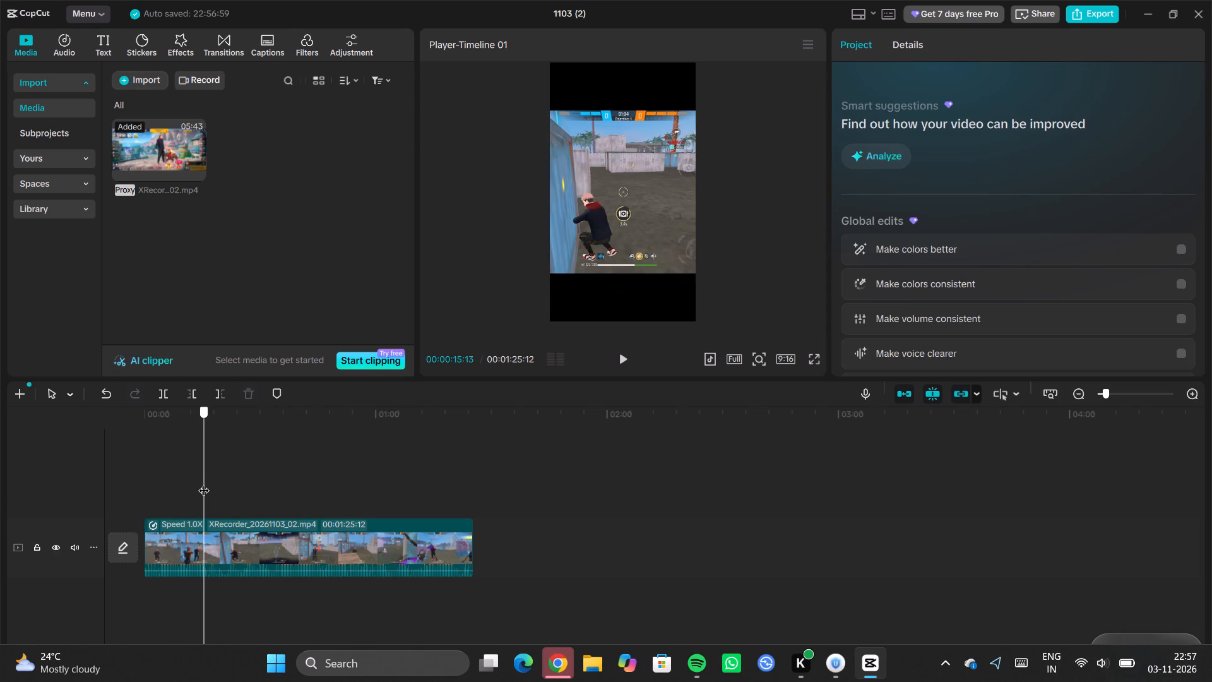
click(204, 482)
drag(208, 483, 218, 486)
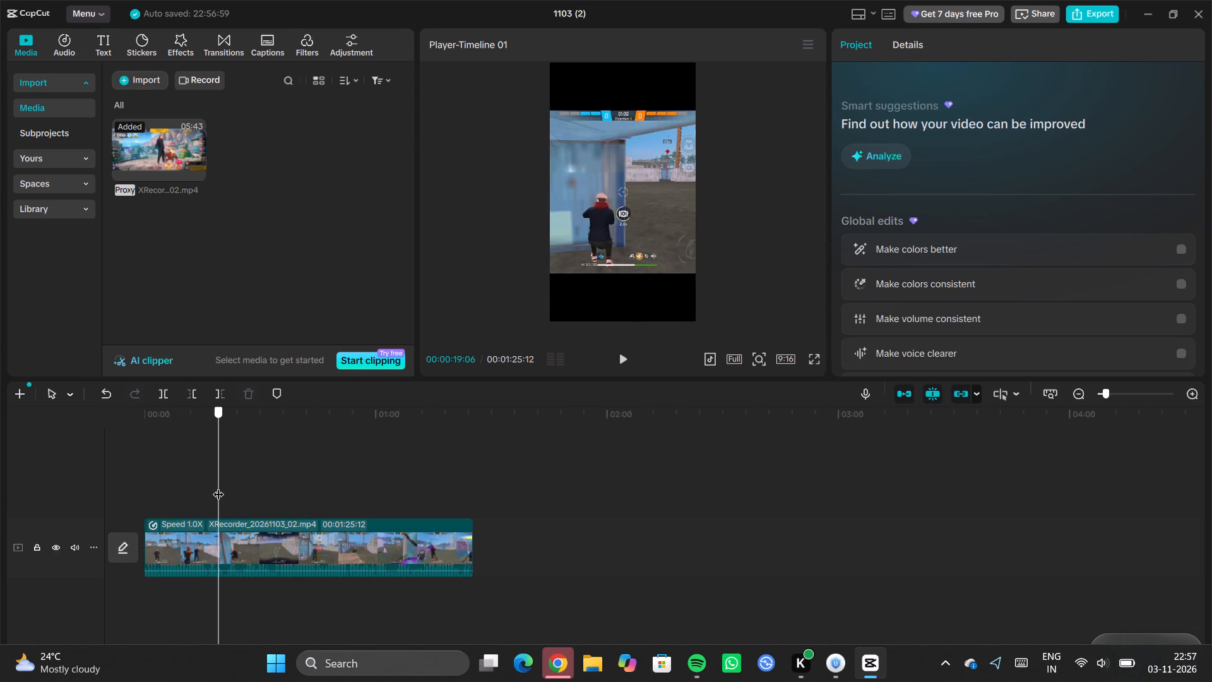
drag(218, 486, 205, 496)
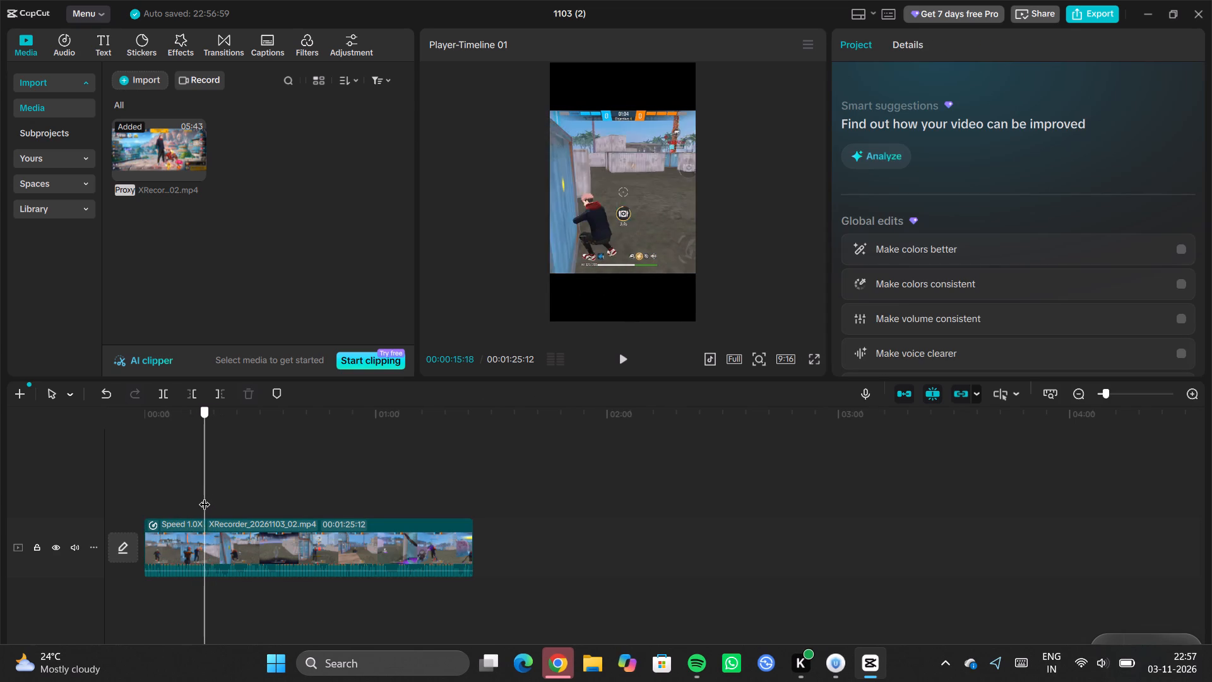
drag(205, 496, 184, 502)
click(182, 502)
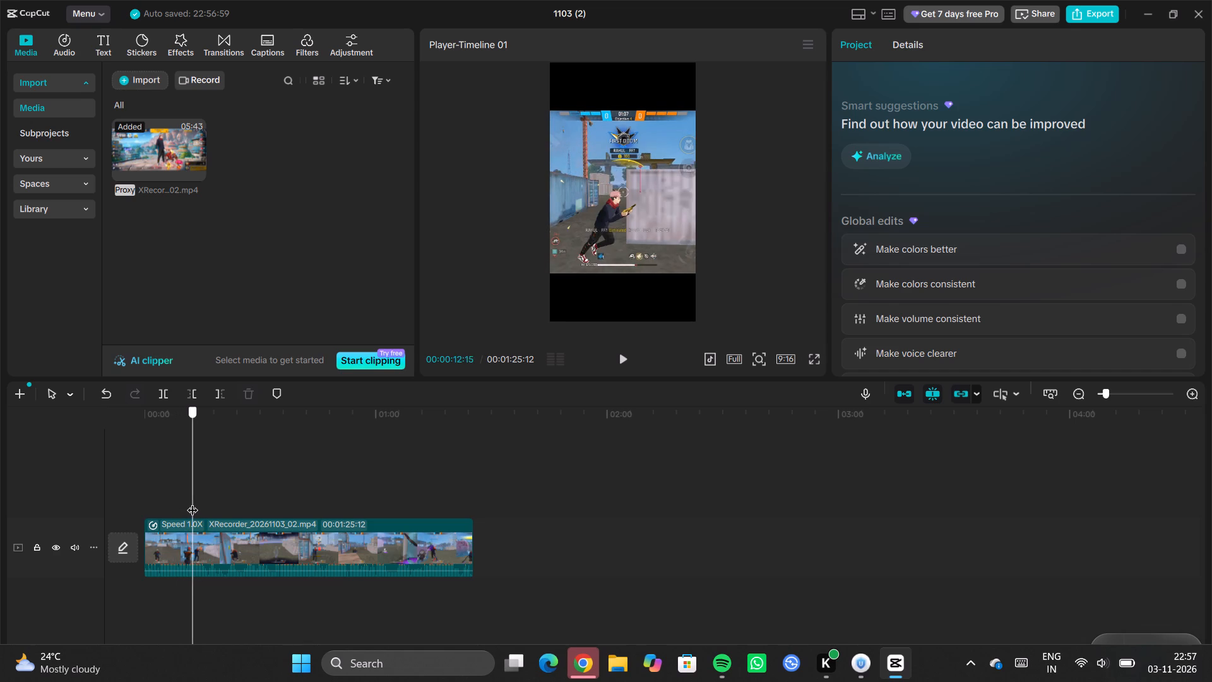
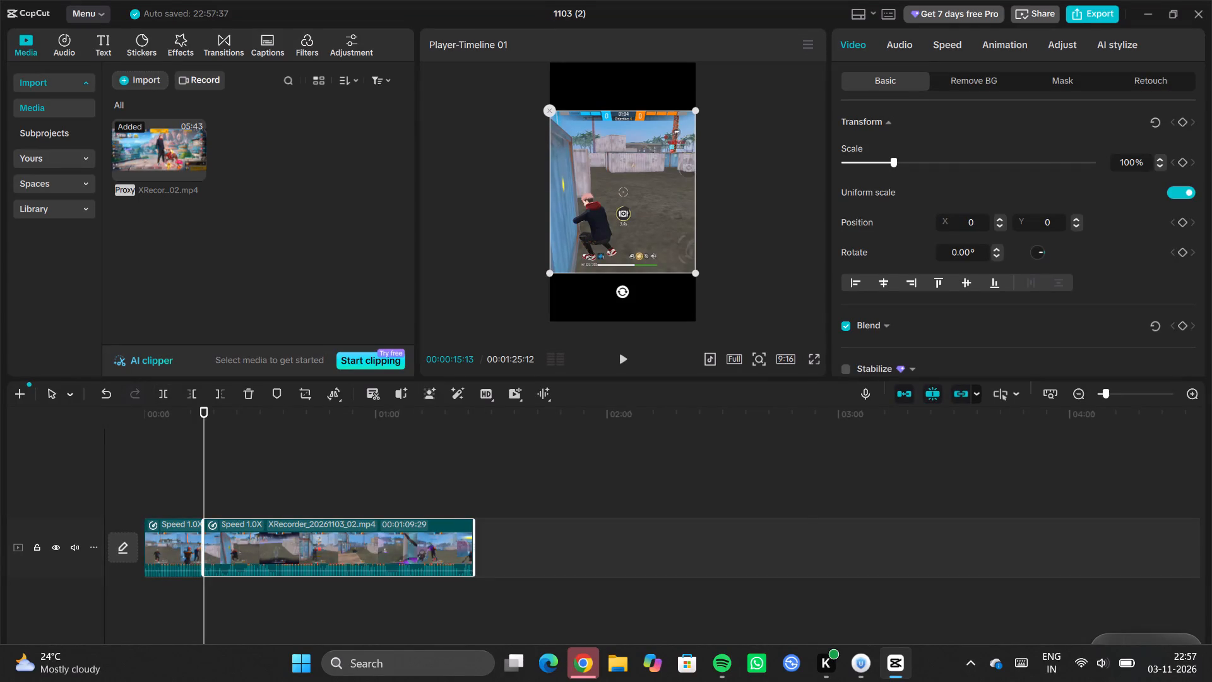
Enlarge the timeline one level to examine the gameplay clip around the split at 00:00:15 in finer detail.
click(1192, 393)
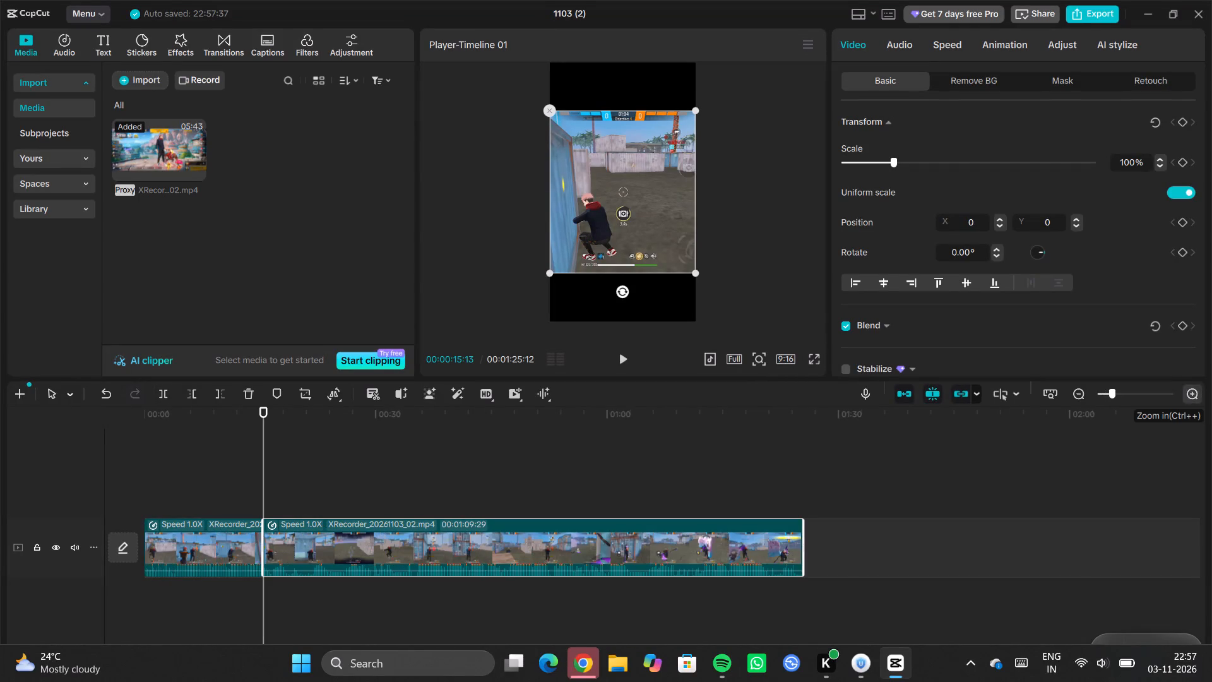
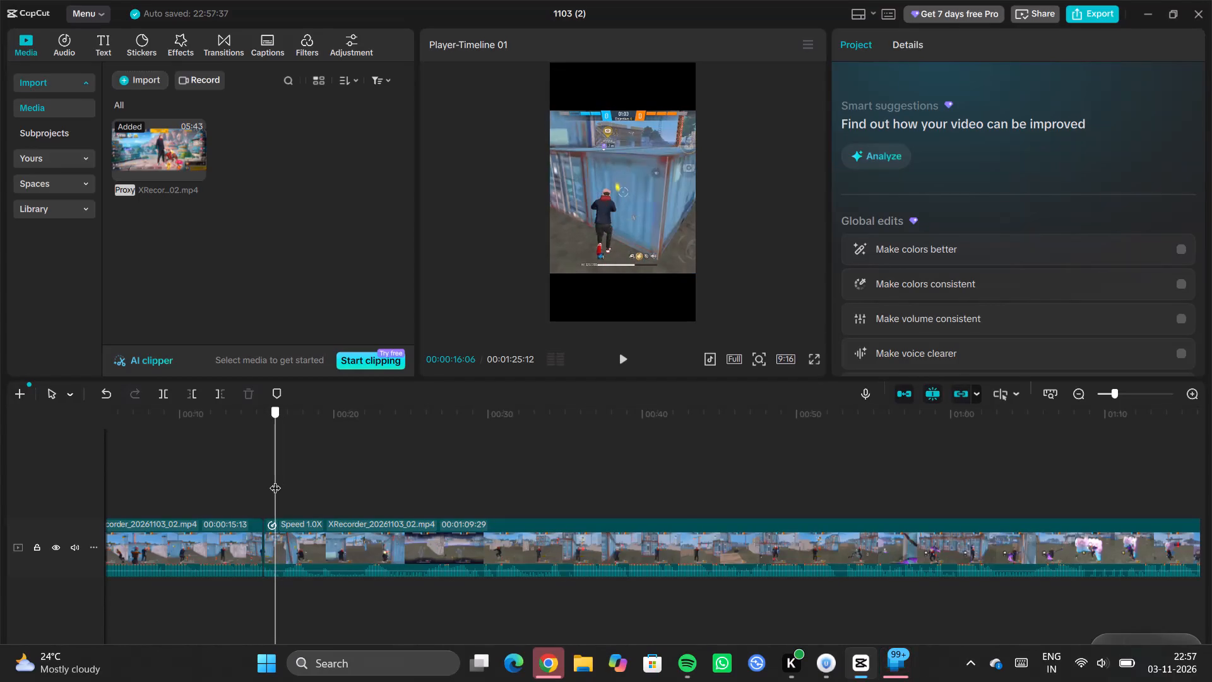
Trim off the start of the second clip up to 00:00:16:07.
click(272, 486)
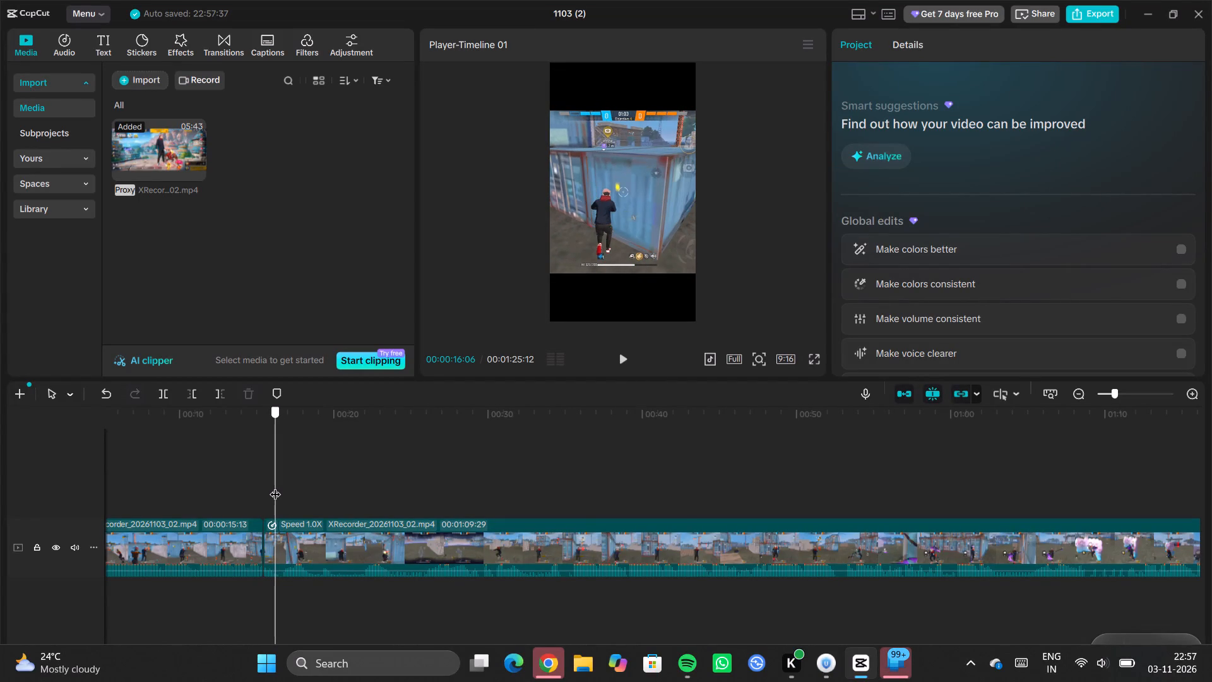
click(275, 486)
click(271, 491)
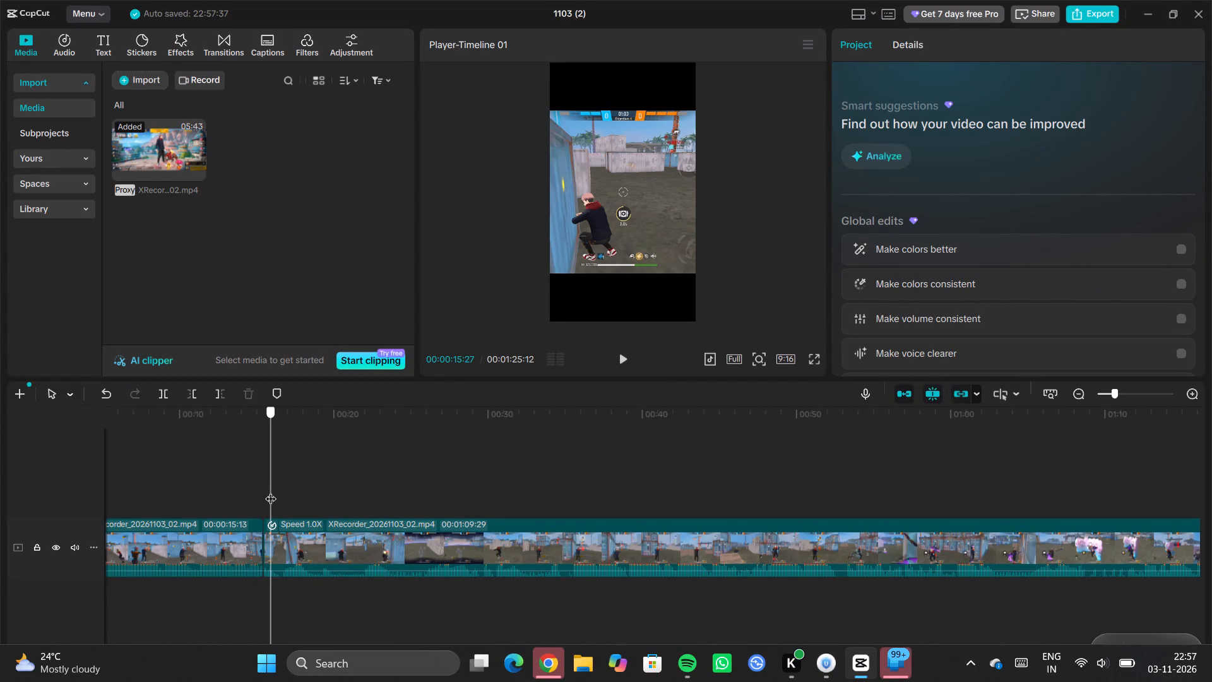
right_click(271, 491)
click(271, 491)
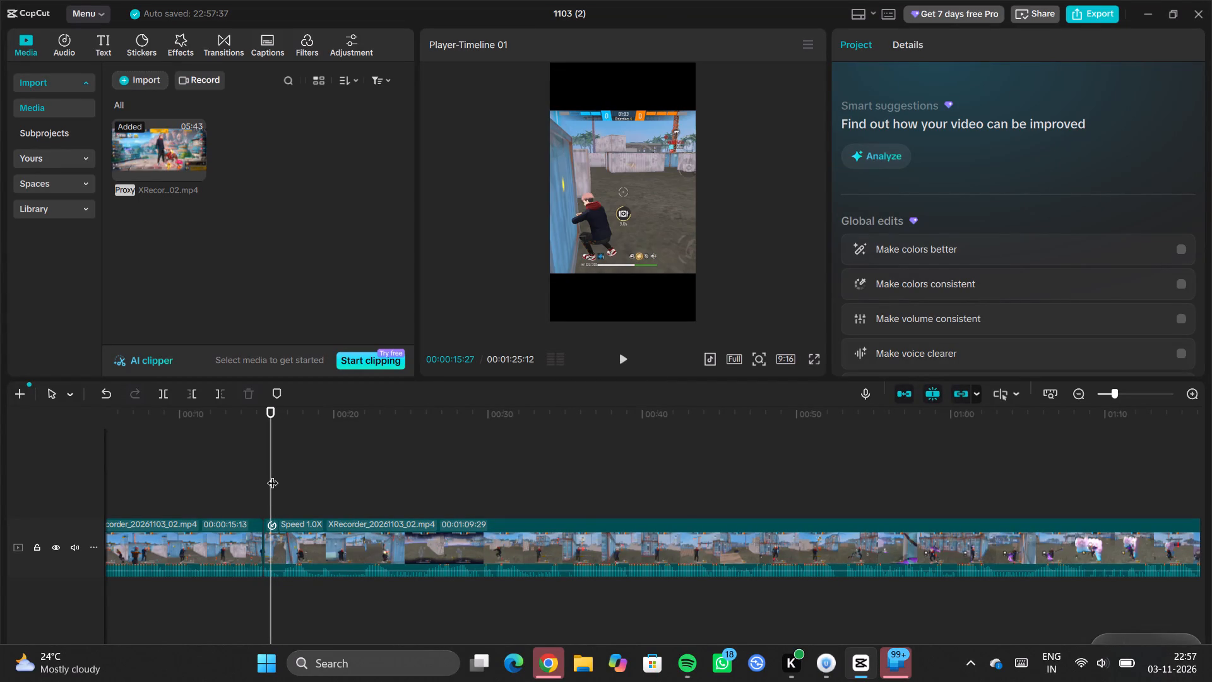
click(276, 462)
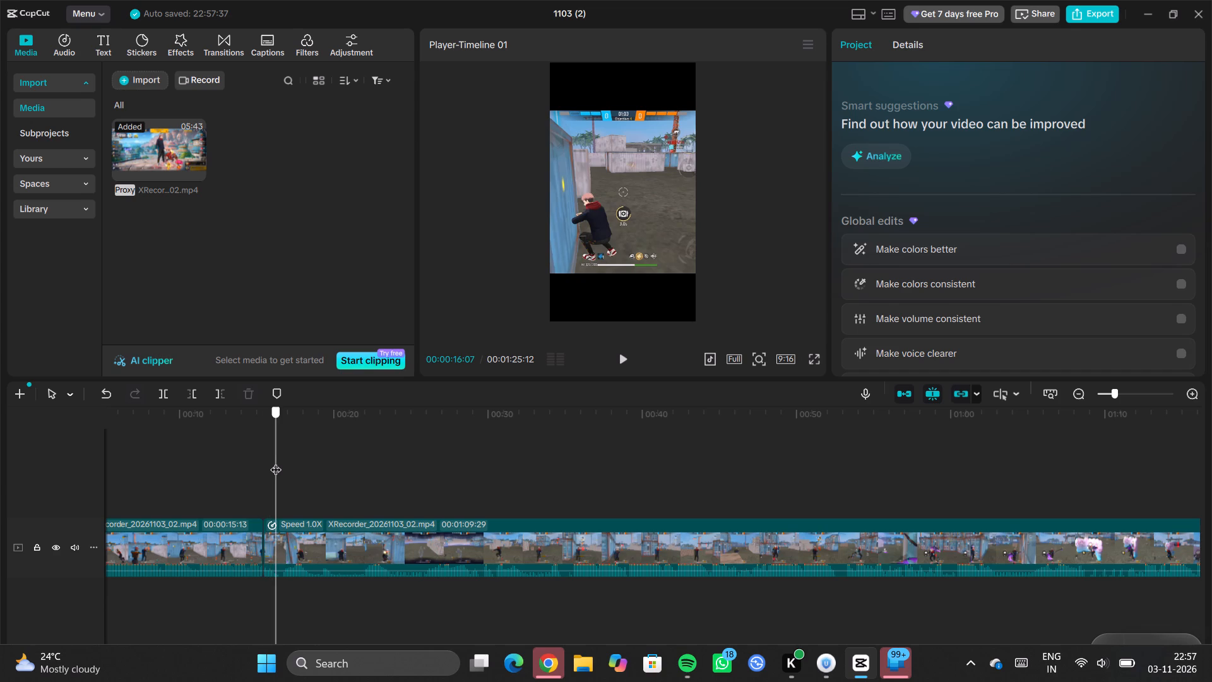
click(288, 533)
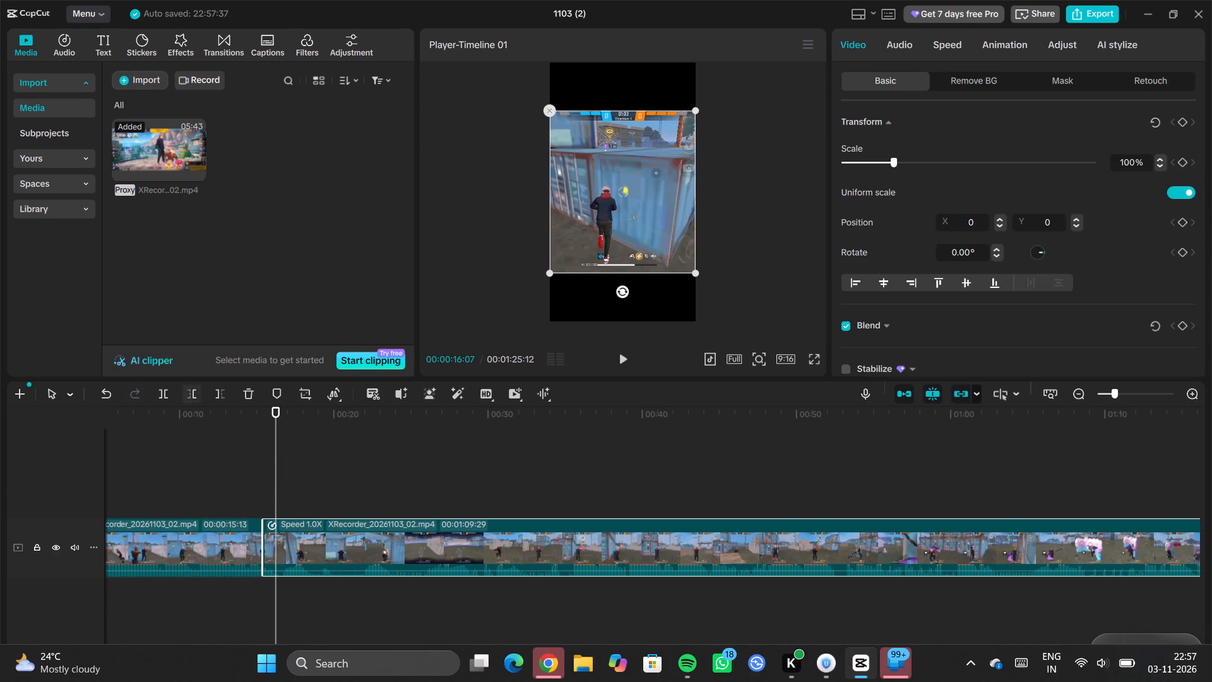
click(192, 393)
Play the footage across the trimmed join to check the cut.
click(241, 476)
key(space)
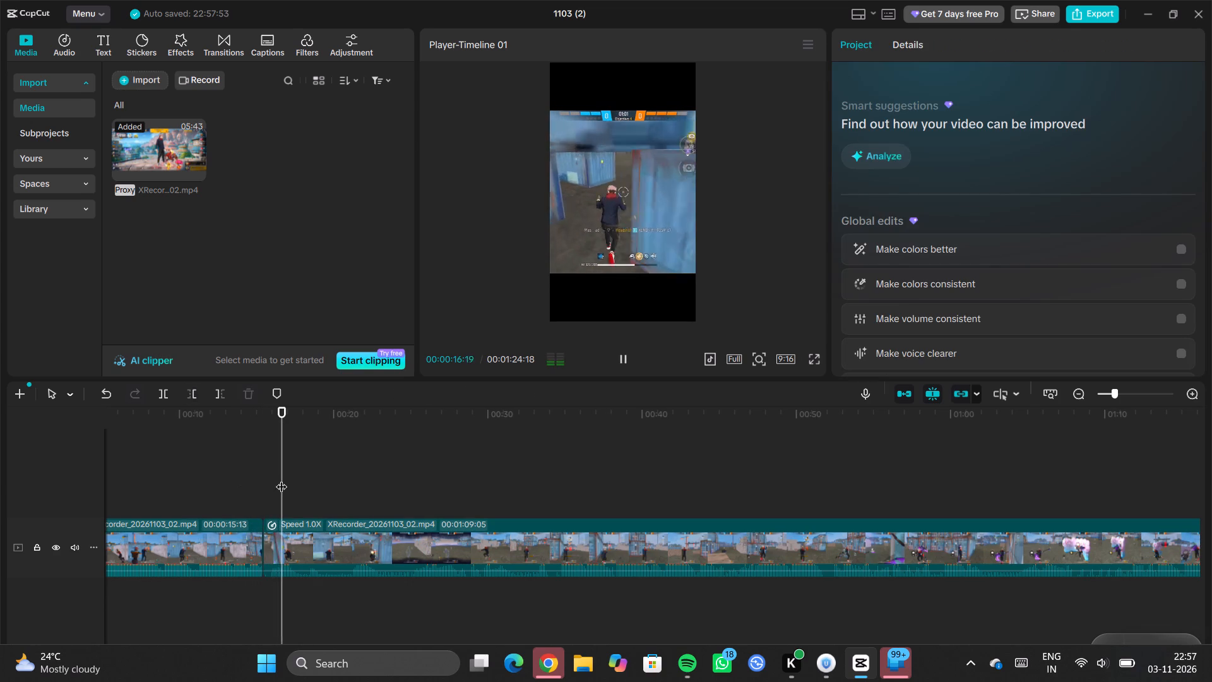
triple_click(282, 471)
Undo the trim at the second clip's start and the earlier split at 00:00:15:13.
click(107, 389)
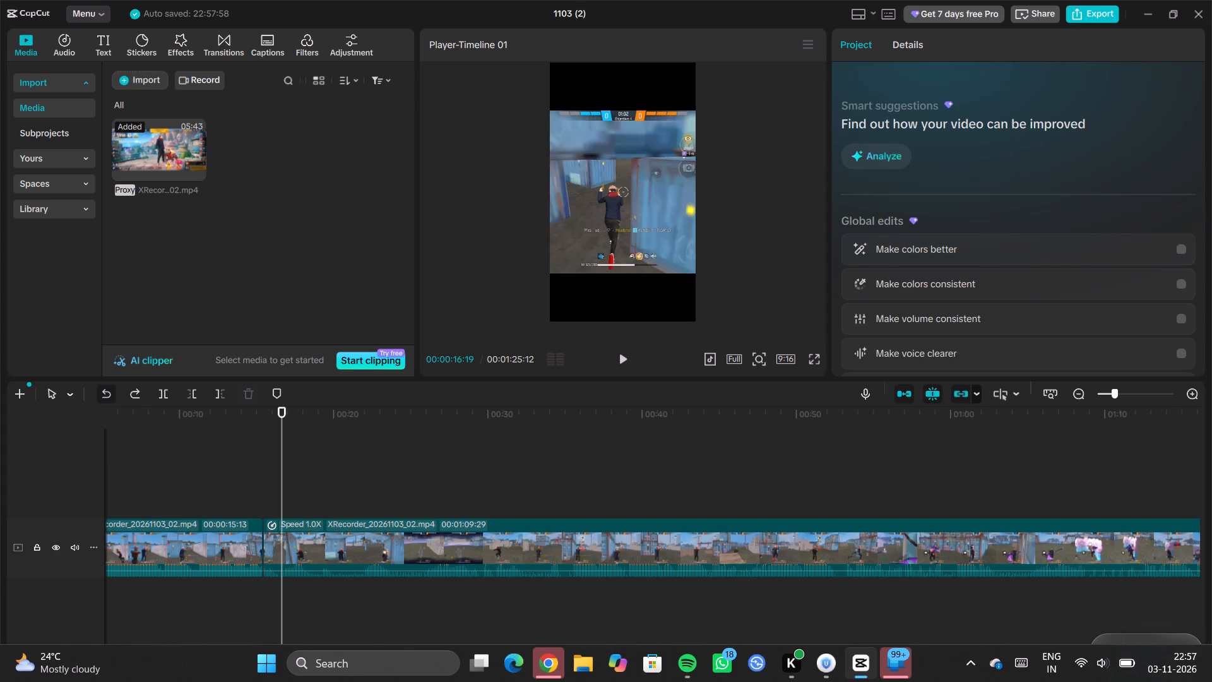
click(107, 389)
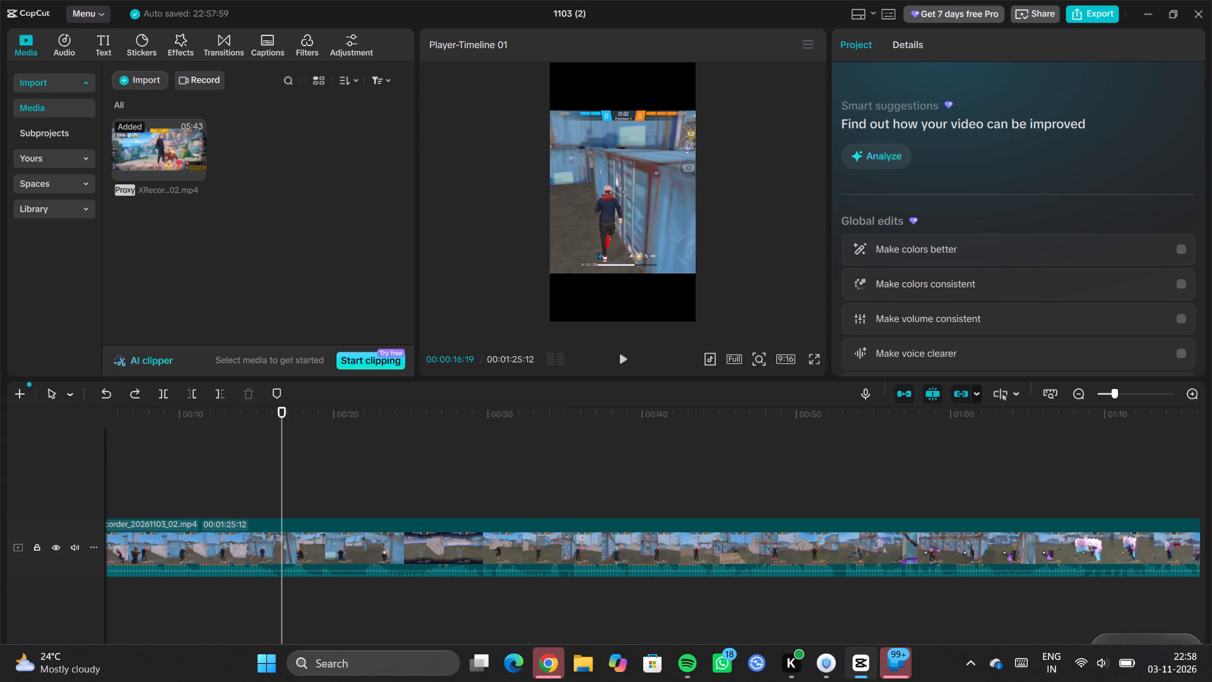
Split the rejoined gameplay clip at 00:00:15:02.
double_click(242, 476)
key(space)
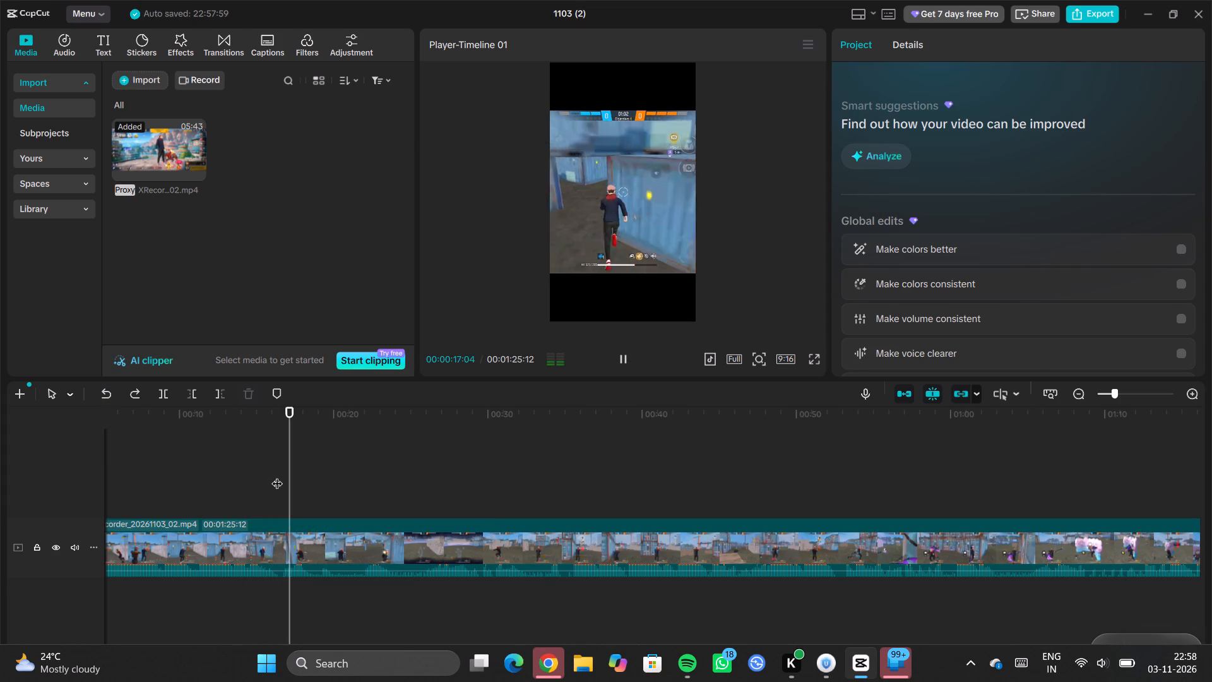
drag(315, 470, 276, 492)
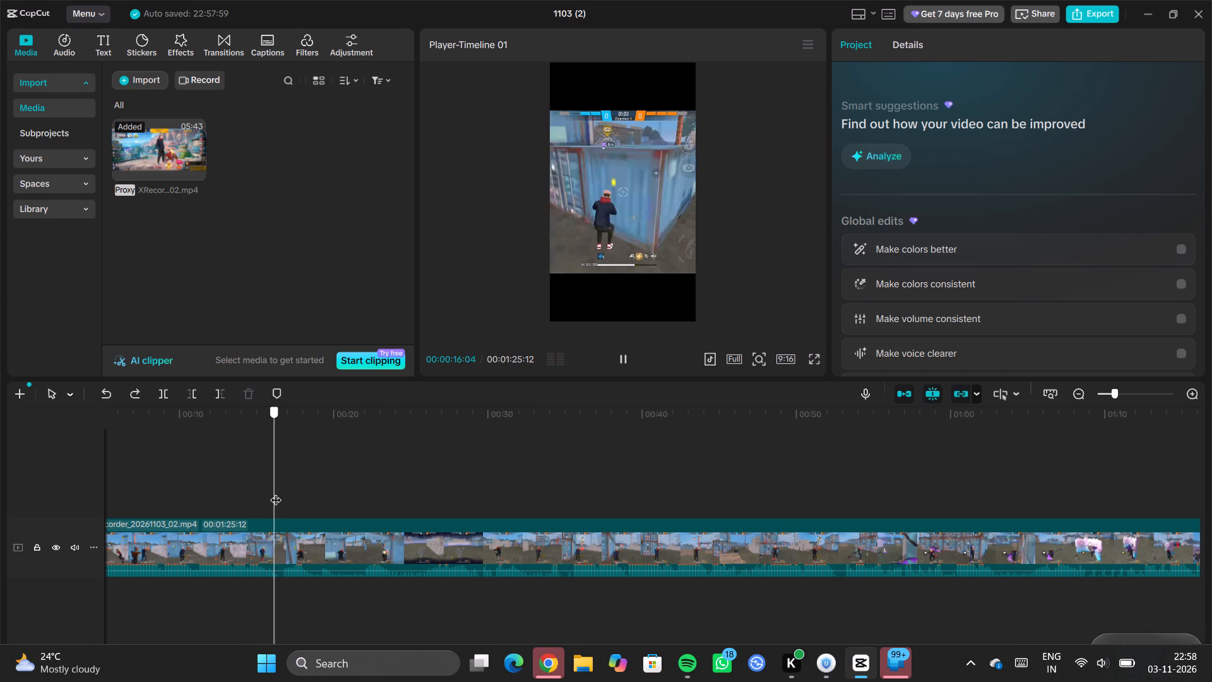
drag(276, 492, 321, 489)
drag(322, 489, 235, 513)
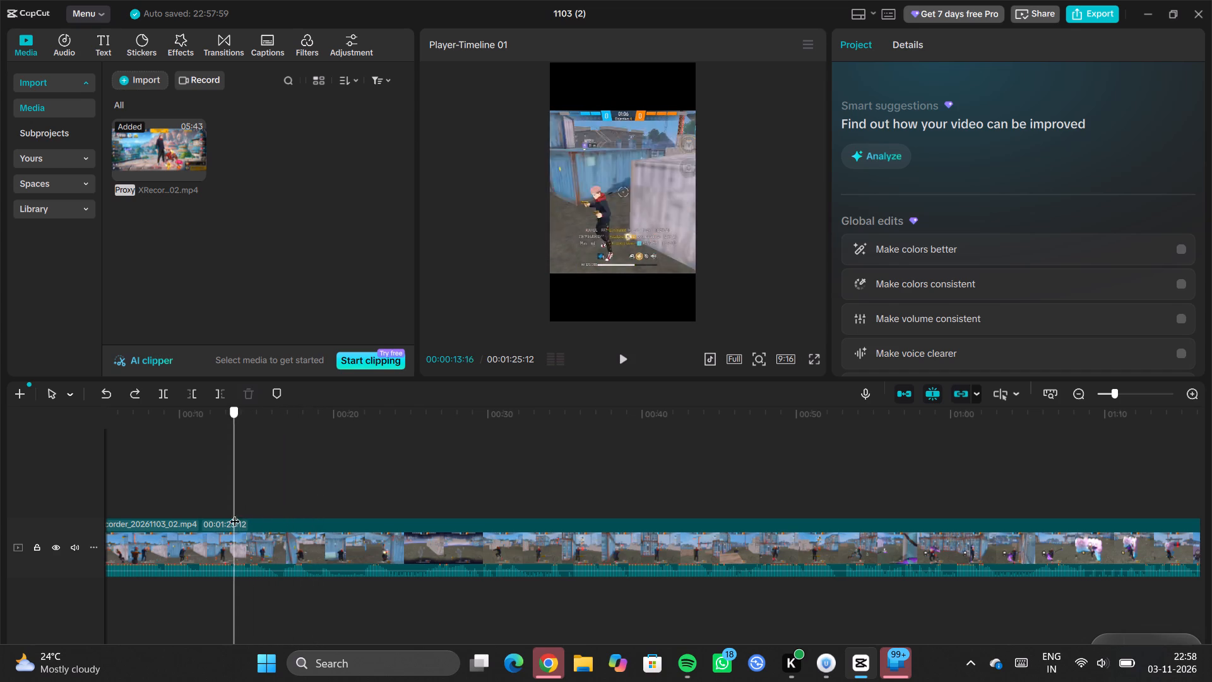
drag(235, 513, 258, 508)
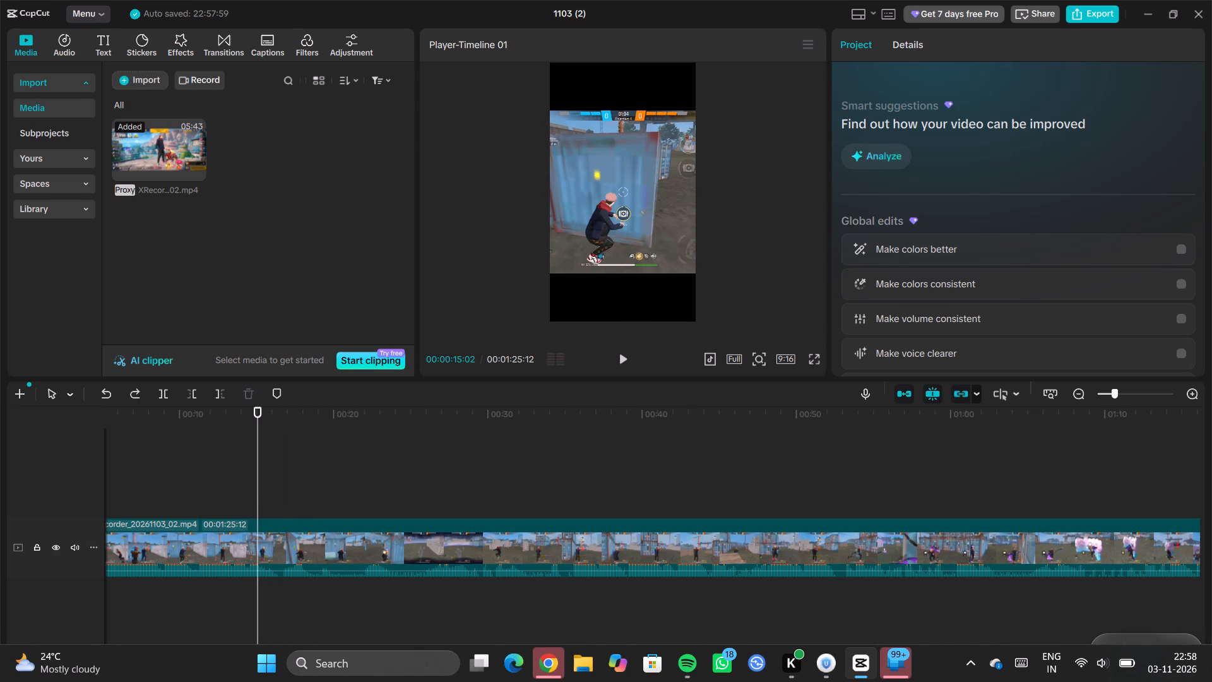
click(252, 539)
click(169, 398)
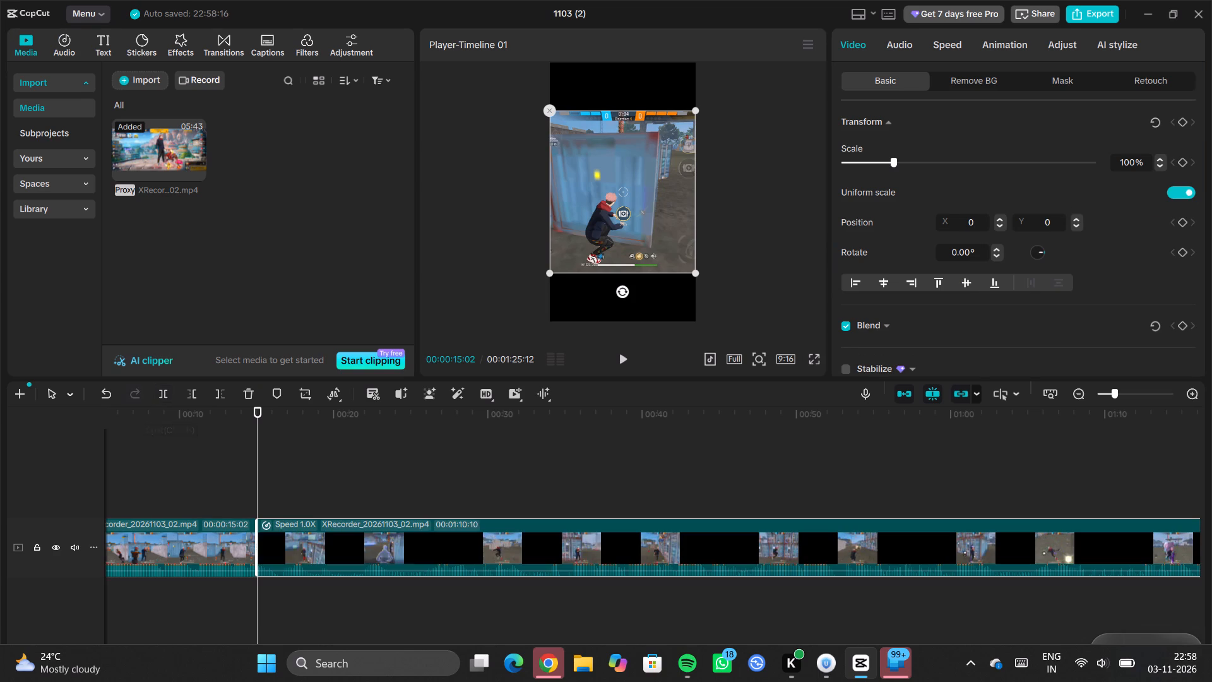
Split the second gameplay segment at 00:00:33:03, in the running scene before the stacked containers.
drag(254, 437, 273, 446)
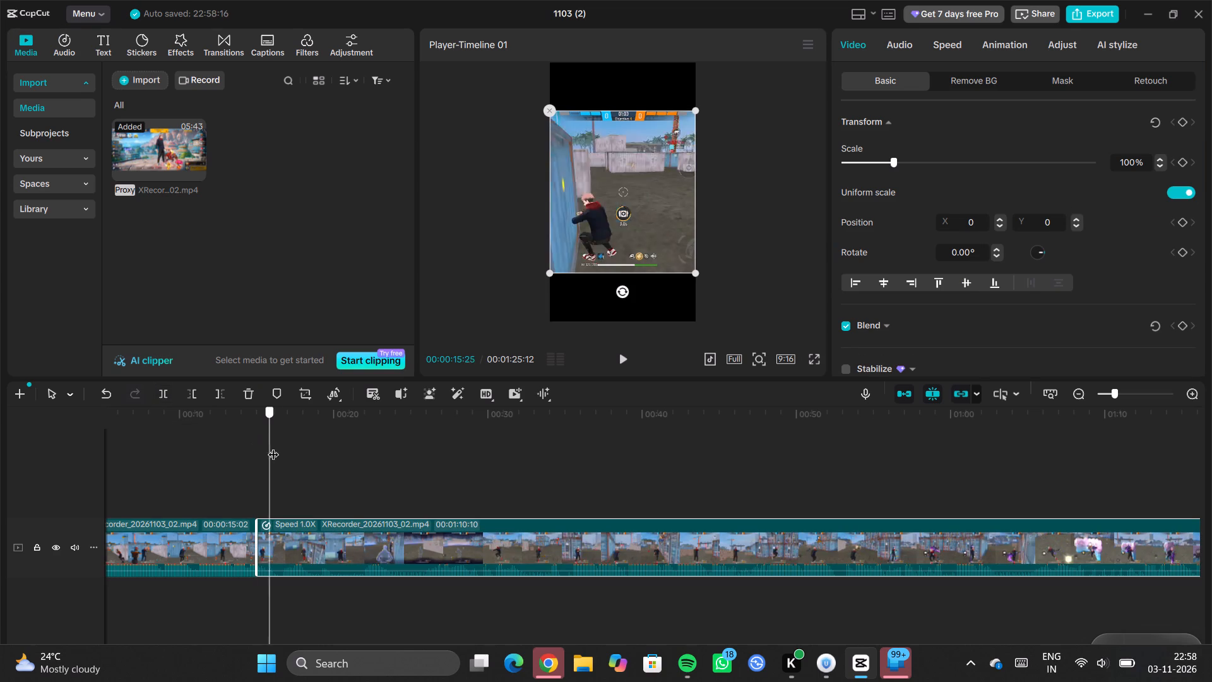
drag(273, 446, 372, 467)
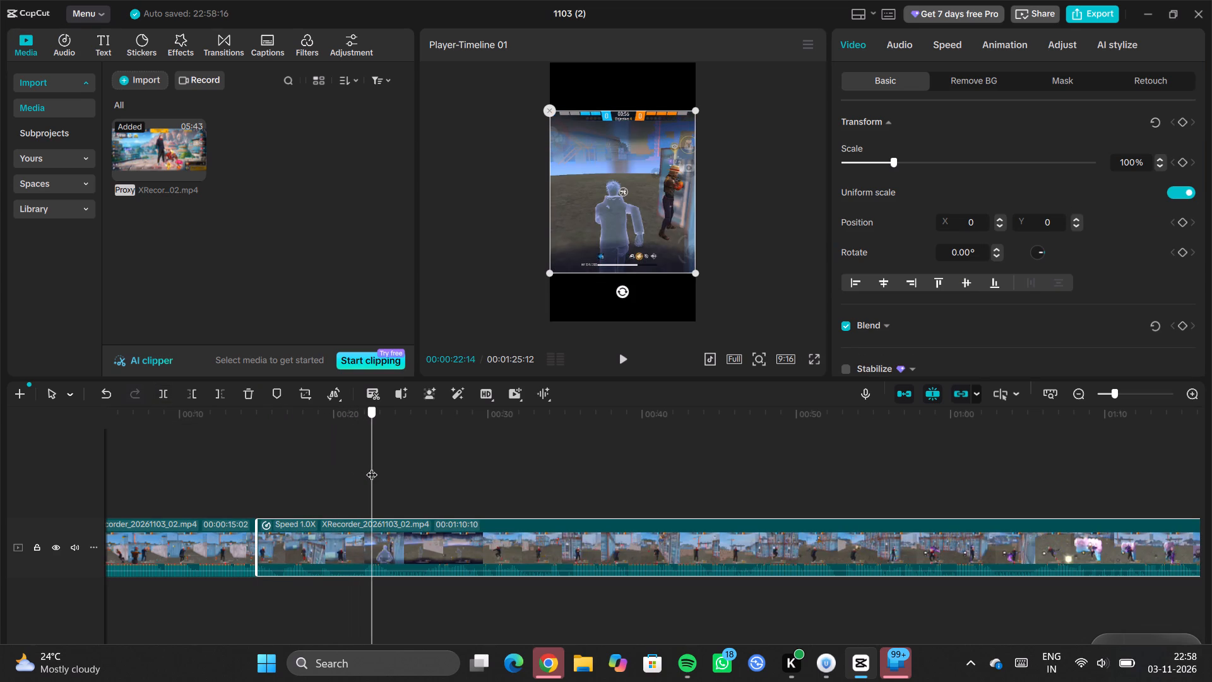
drag(372, 467, 425, 482)
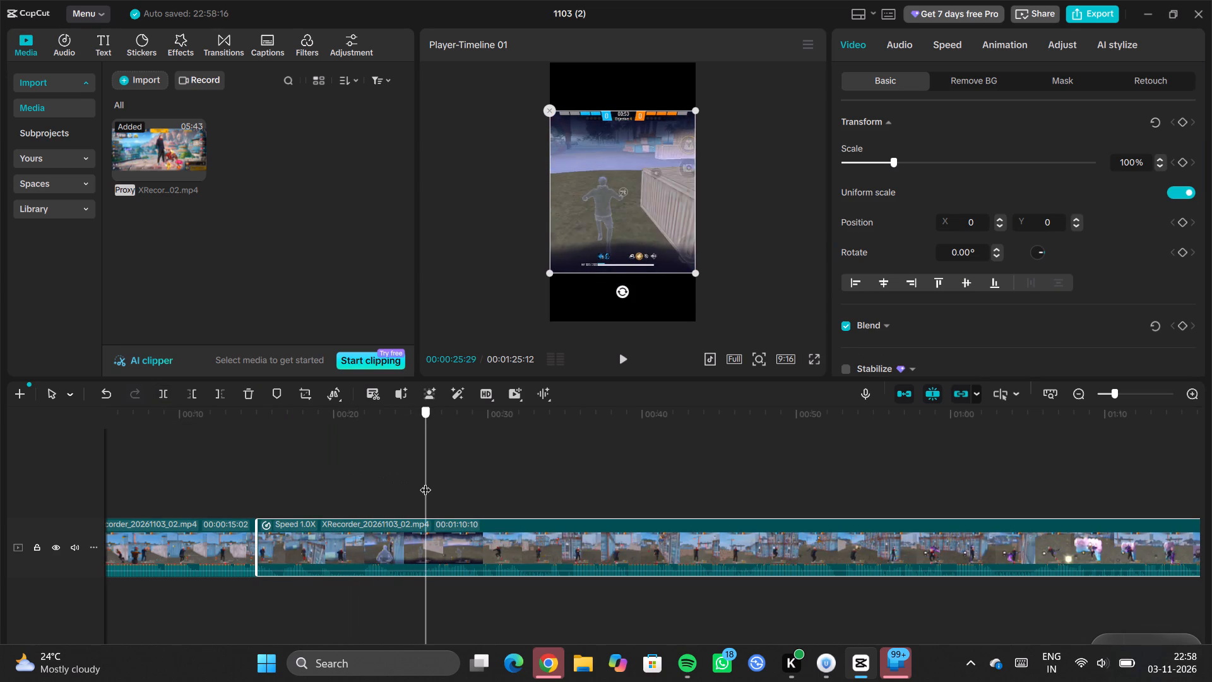
drag(425, 482, 453, 488)
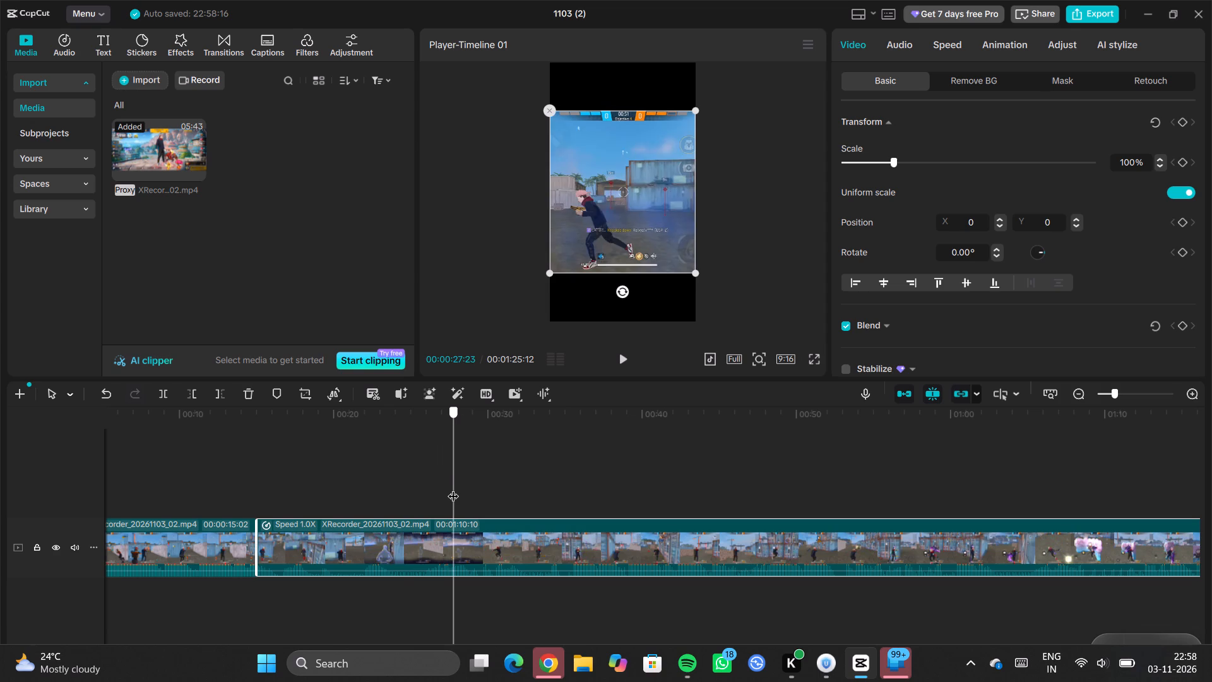
drag(453, 488, 472, 496)
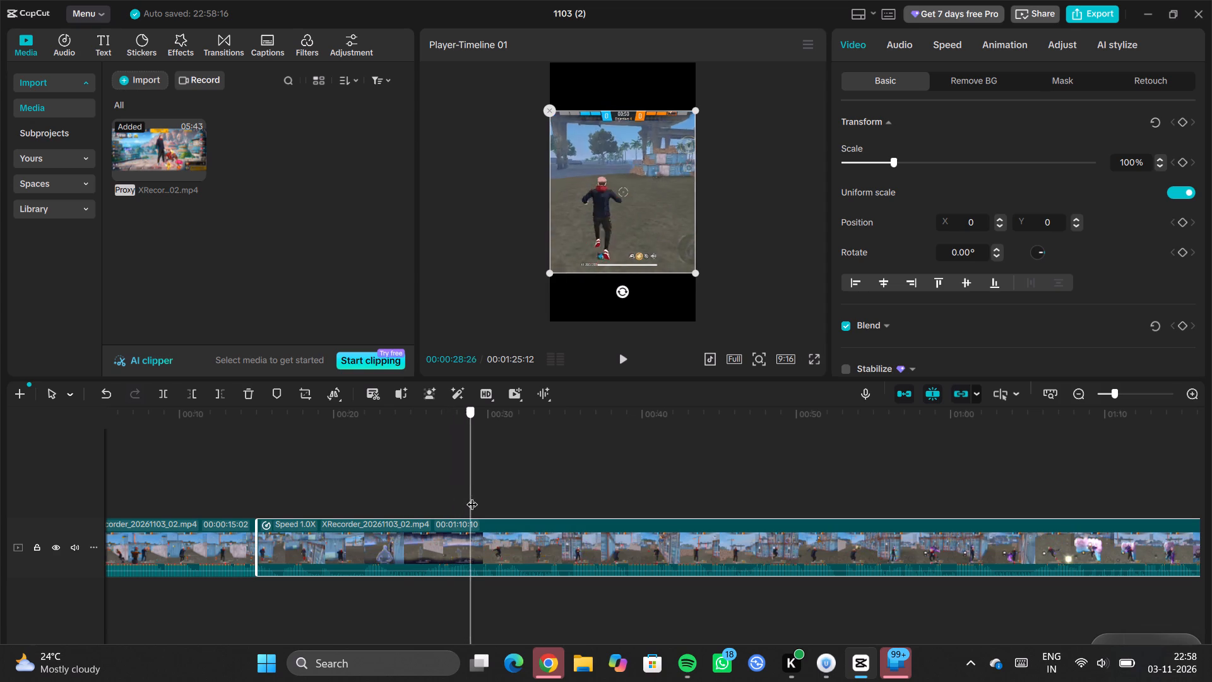
drag(472, 496, 512, 505)
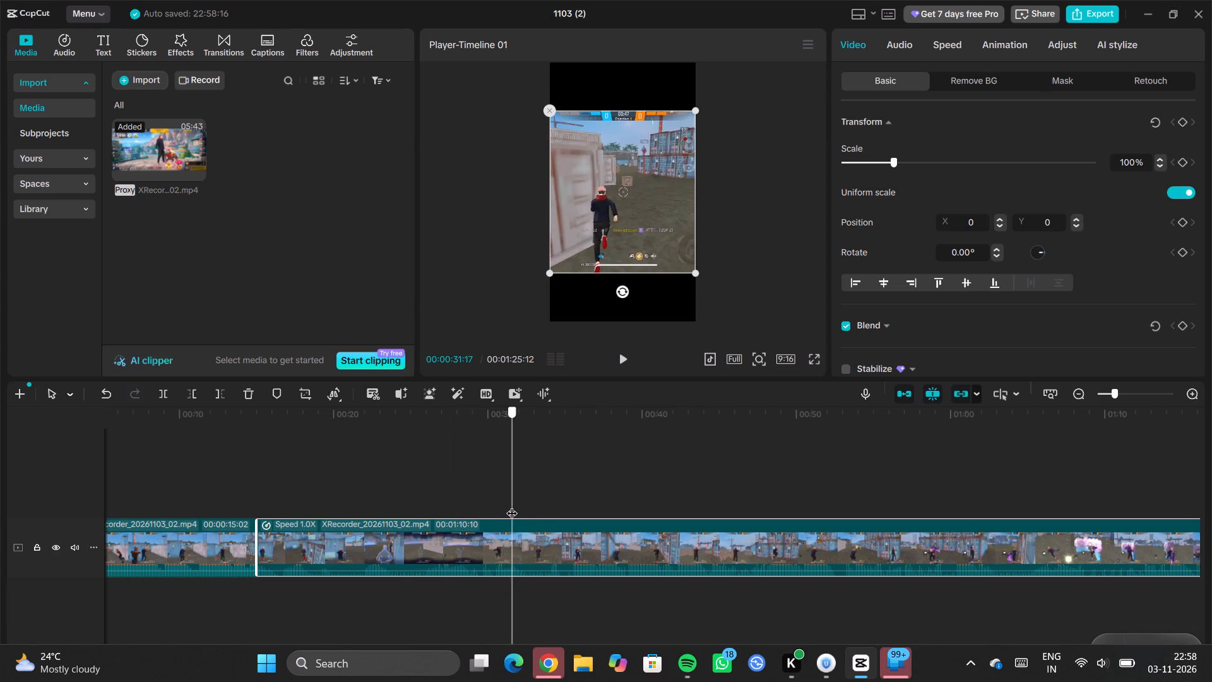
drag(512, 505, 555, 517)
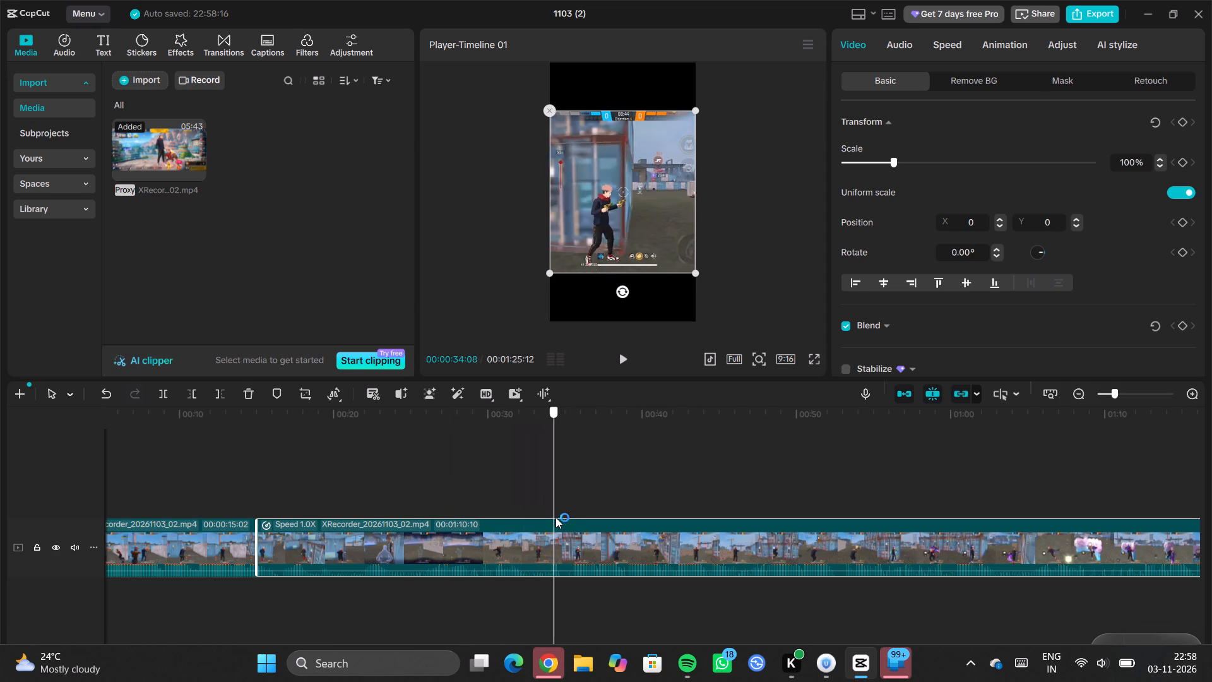
drag(555, 517, 546, 522)
double_click(512, 560)
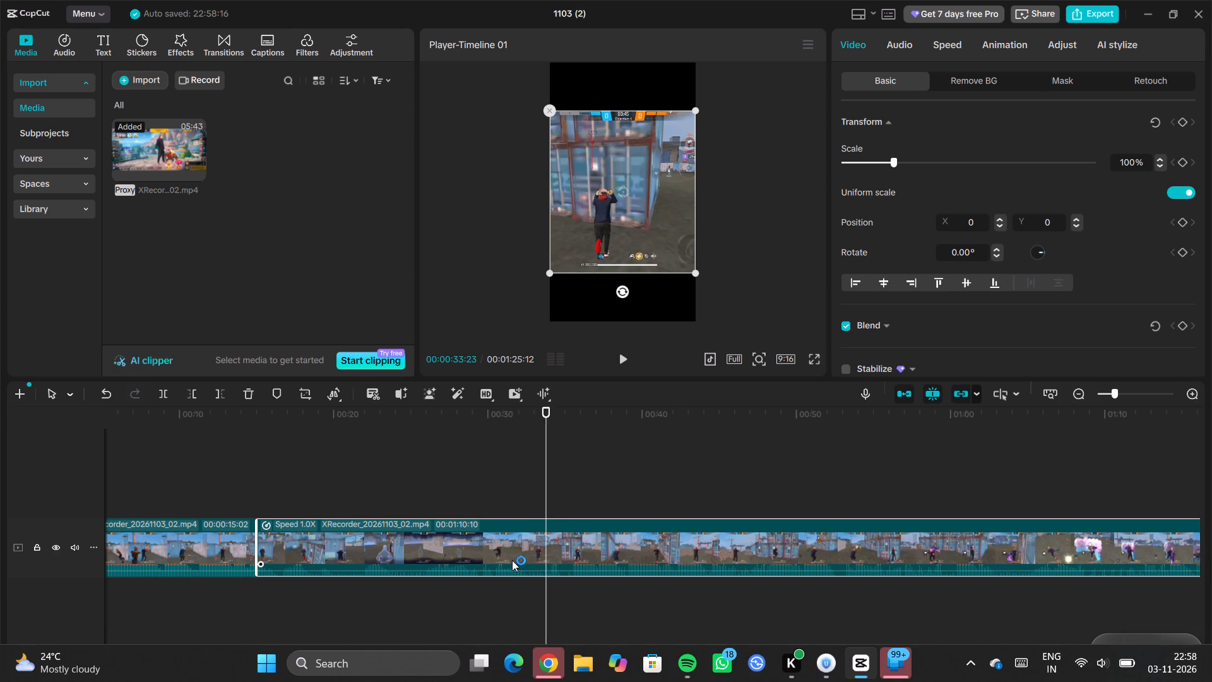
drag(545, 486, 536, 502)
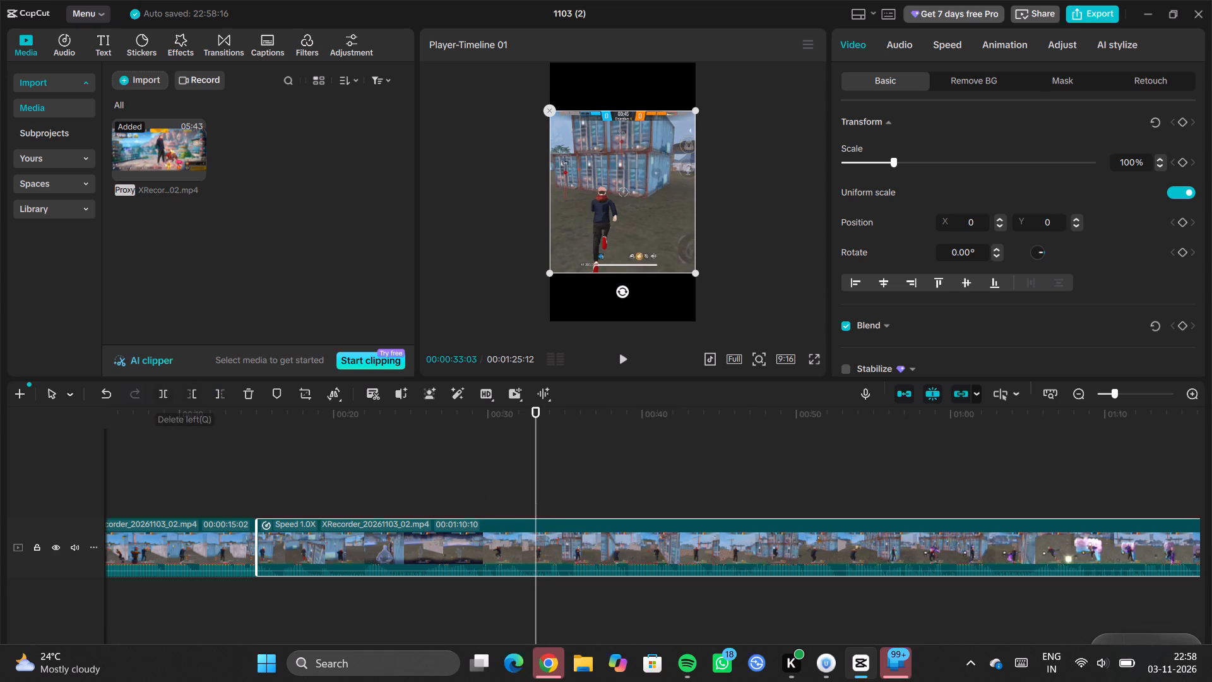
click(165, 397)
Set the speed of the middle segment, between the two splits, to 100.00x.
click(393, 539)
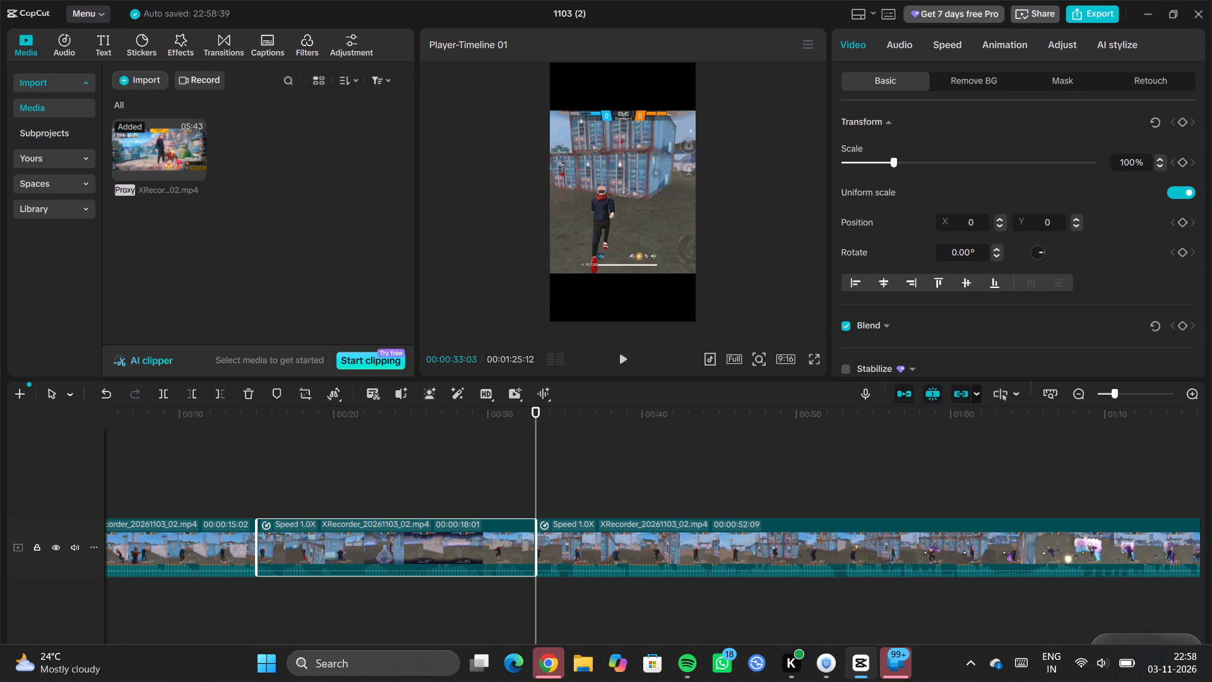
click(941, 44)
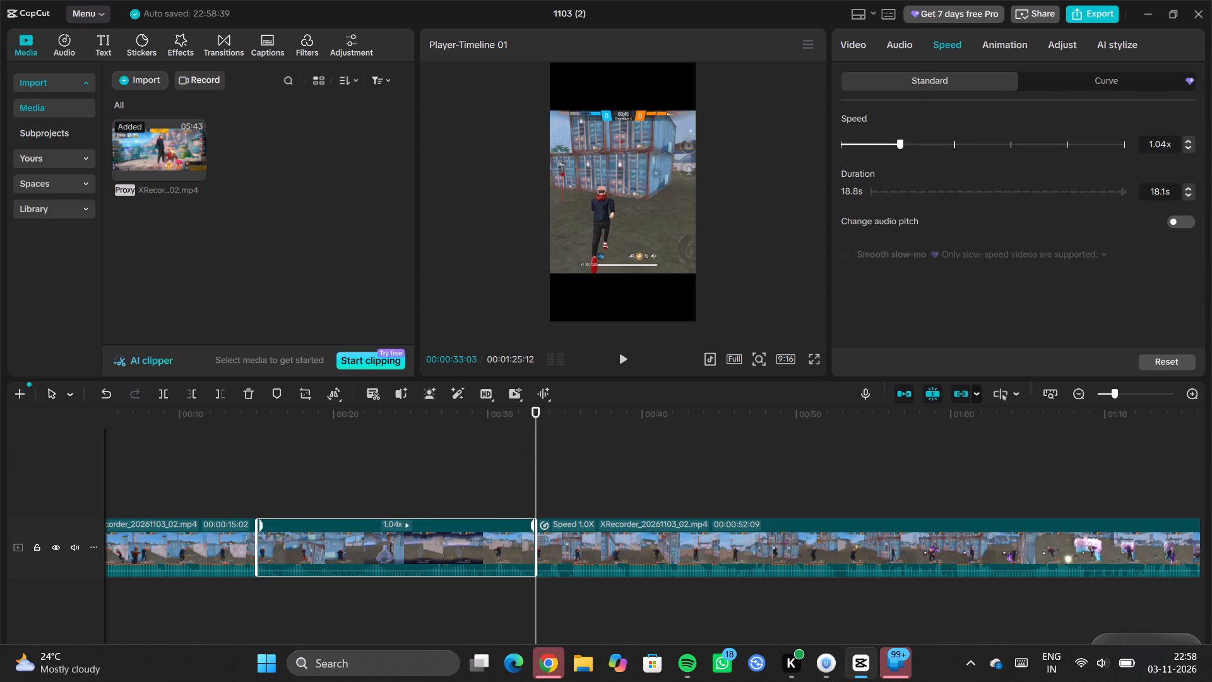
drag(902, 144, 1170, 157)
click(1170, 157)
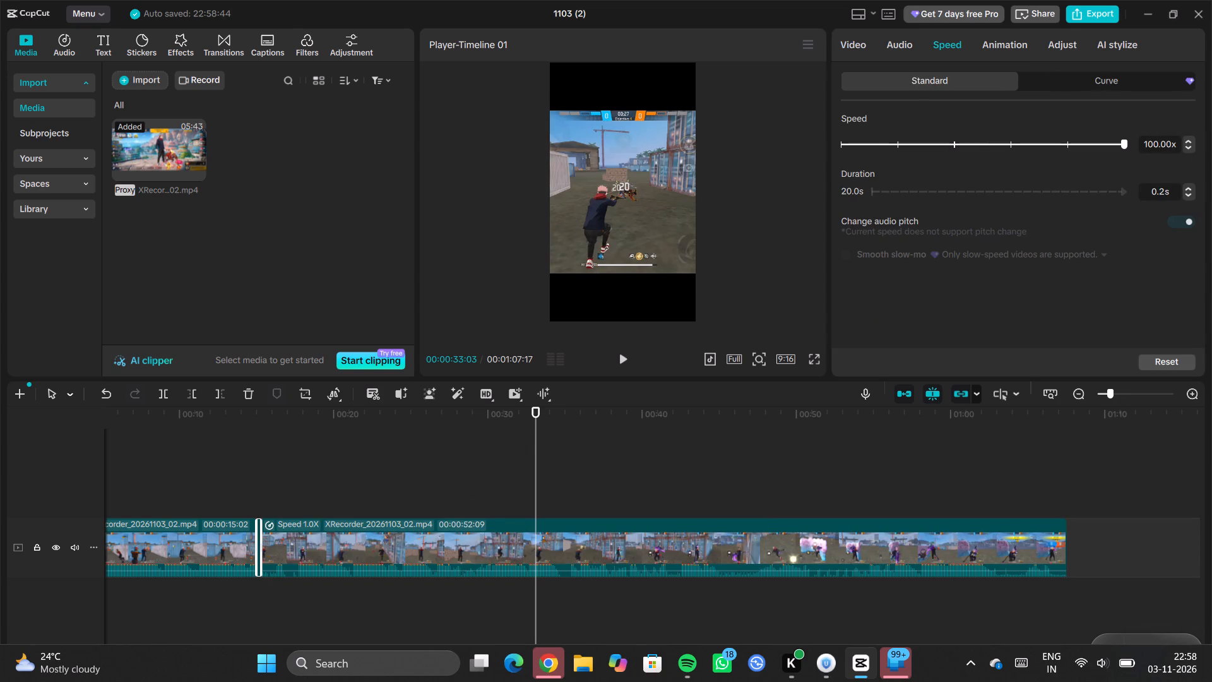
Play the timeline from just before the sped-up segment to about 00:00:40 to review the edit.
click(231, 460)
key(space)
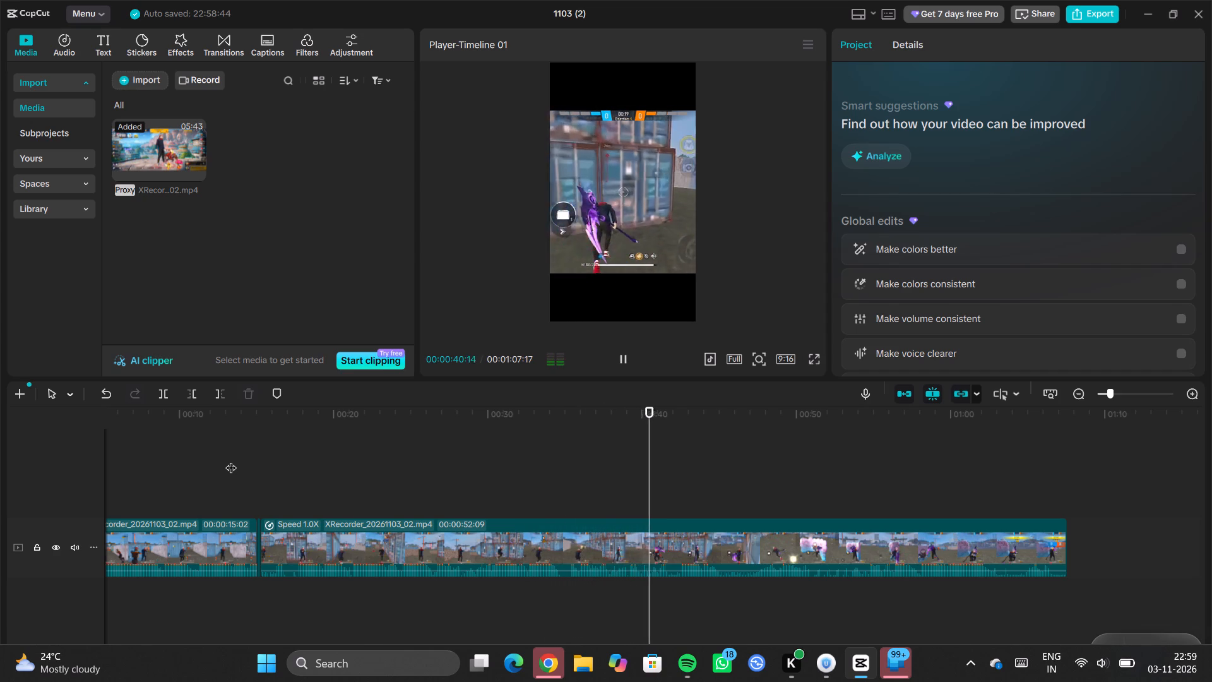
Split the last gameplay segment at 00:00:40:10, in the scene beside the stacked blue containers.
click(670, 462)
drag(670, 462, 648, 468)
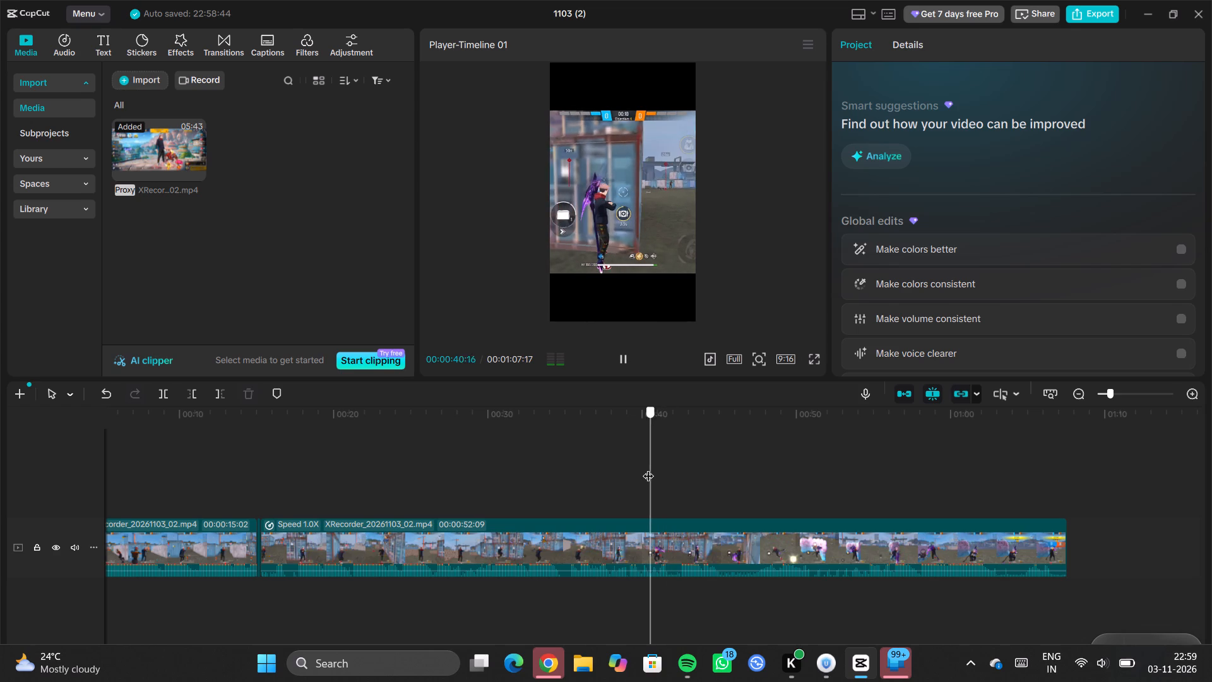
drag(648, 468, 552, 481)
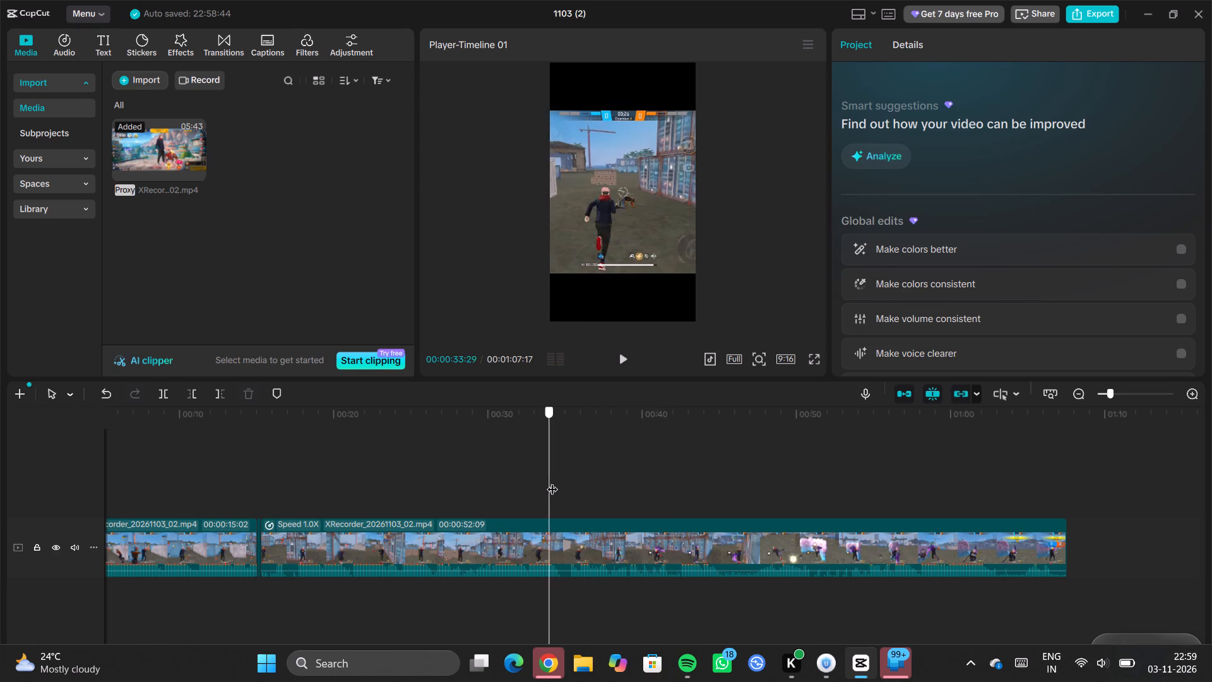
drag(552, 481, 624, 488)
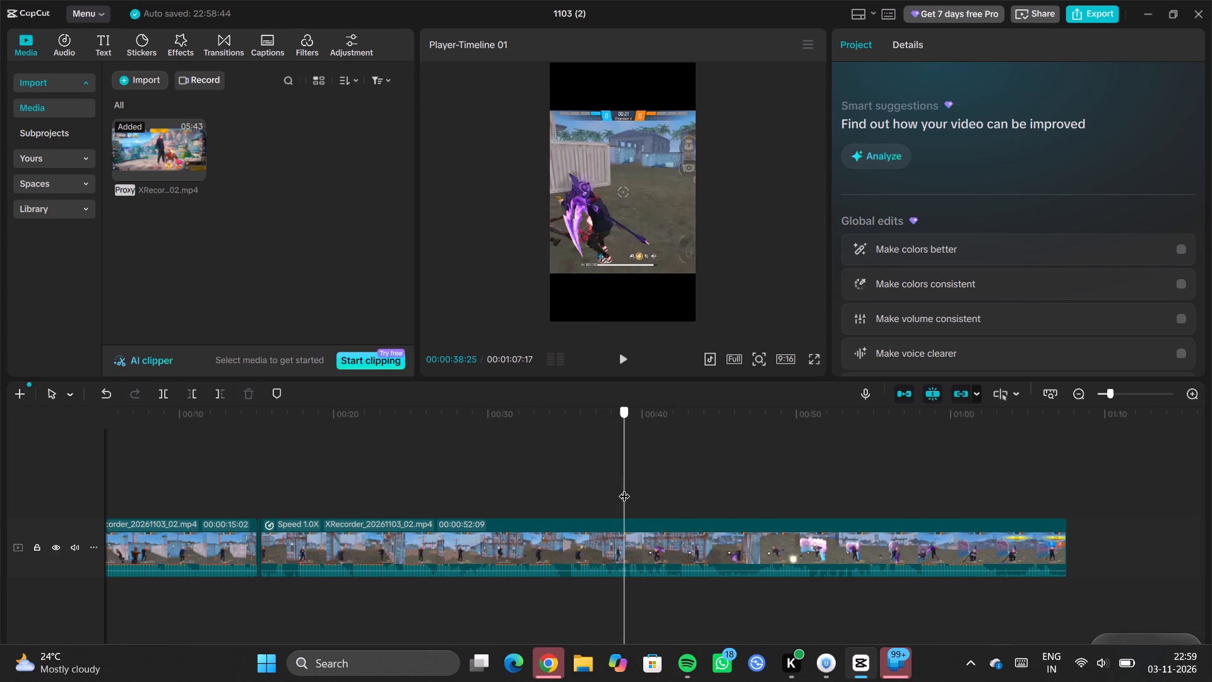
drag(624, 488, 648, 493)
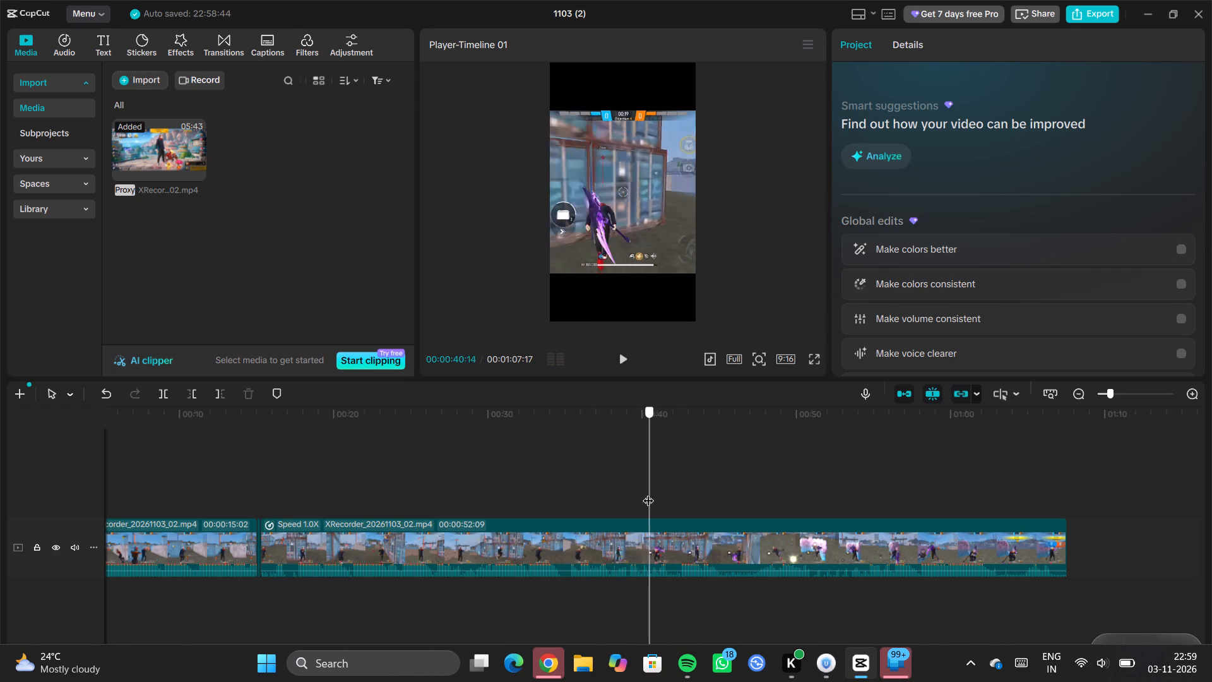
drag(648, 493, 641, 496)
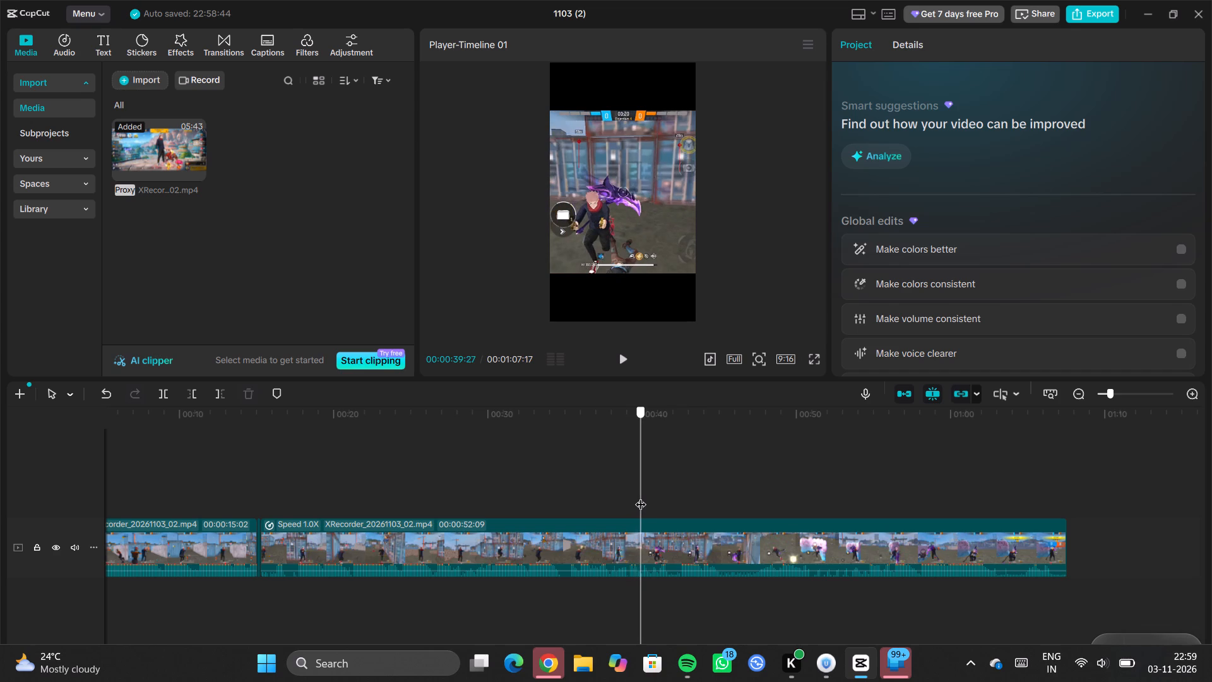
drag(641, 496, 648, 499)
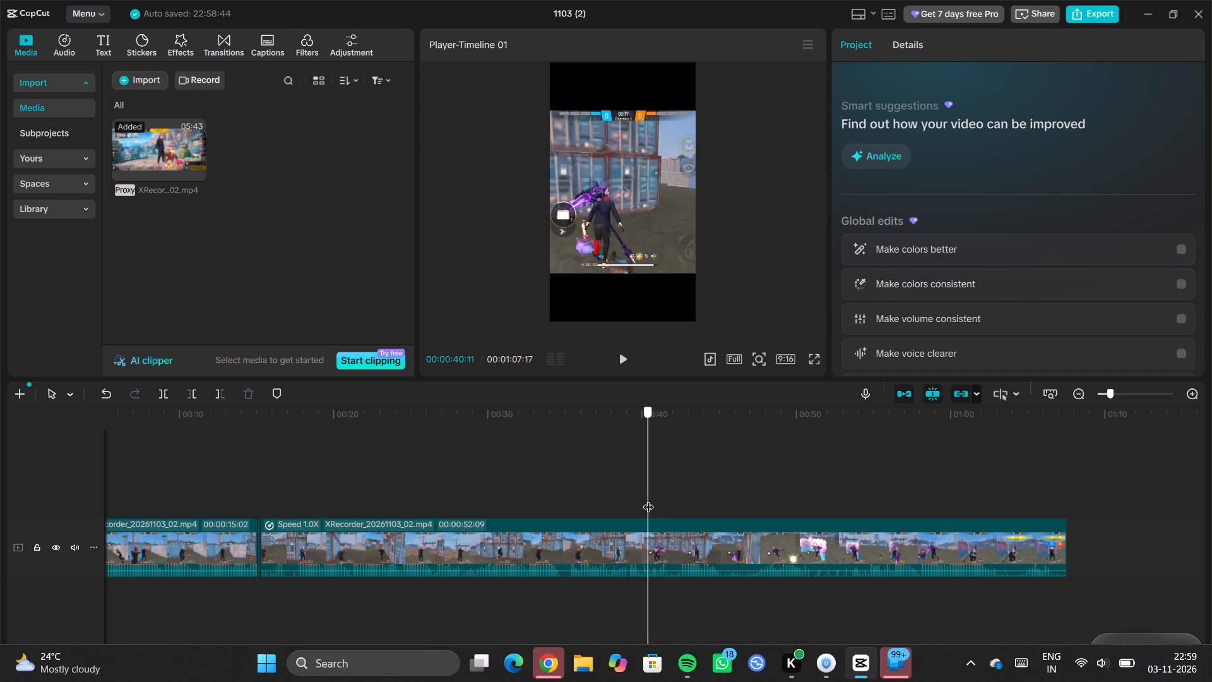
drag(648, 499, 643, 502)
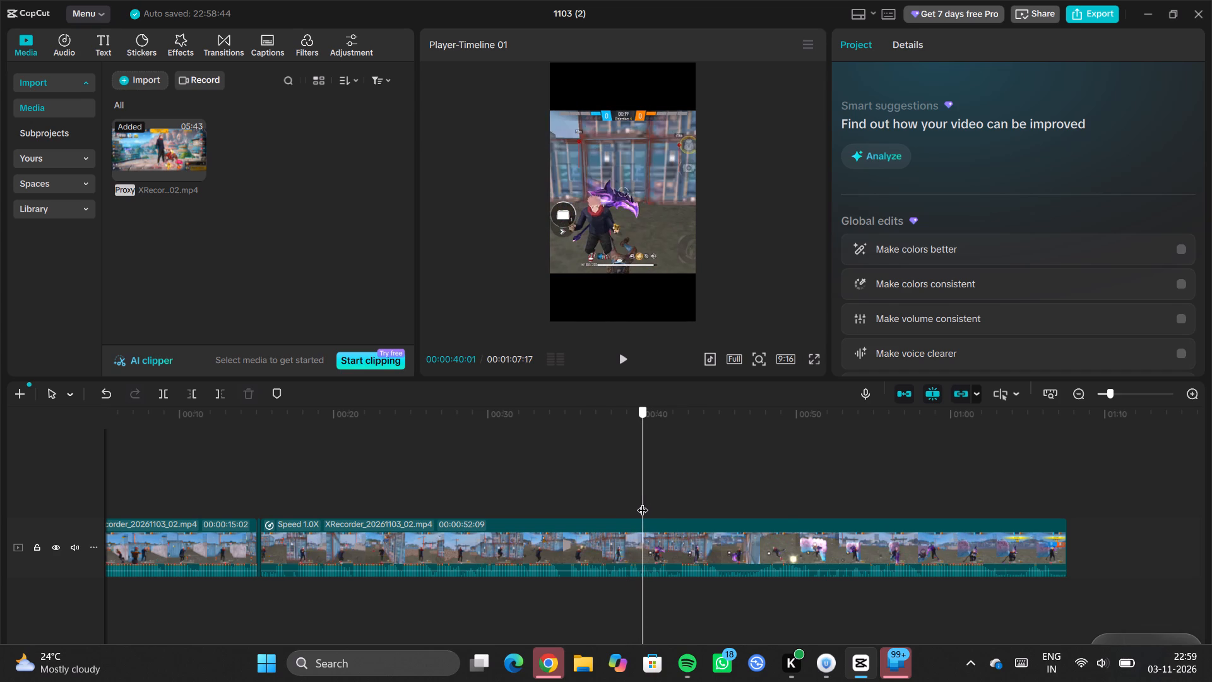
drag(643, 502, 643, 501)
drag(643, 501, 647, 500)
click(620, 524)
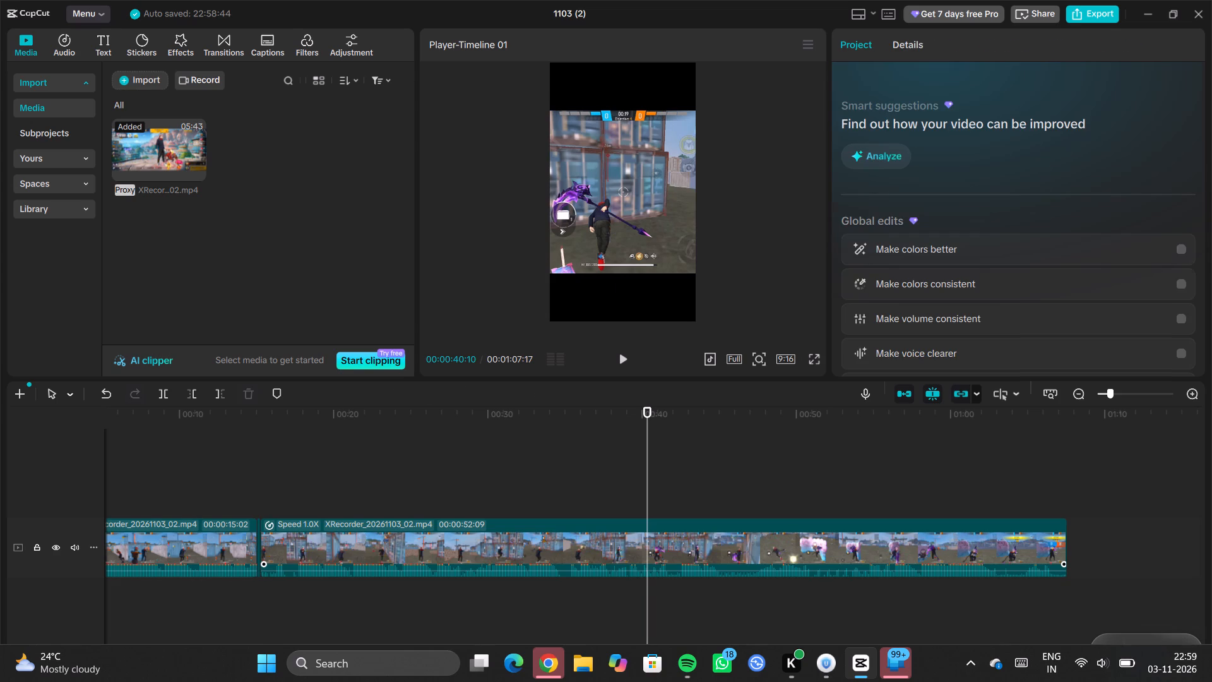
click(162, 395)
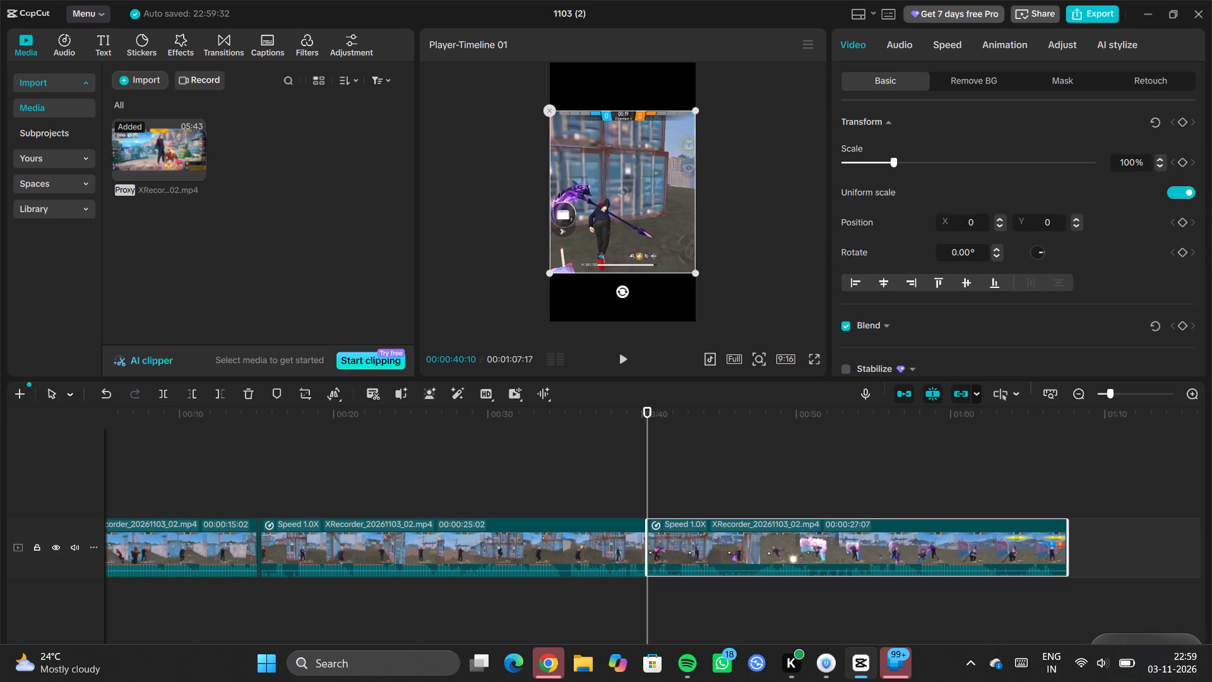
Trim off the end of the last segment after 00:01:03:05, during the VICTORY banner.
click(645, 472)
click(644, 476)
drag(650, 467, 680, 482)
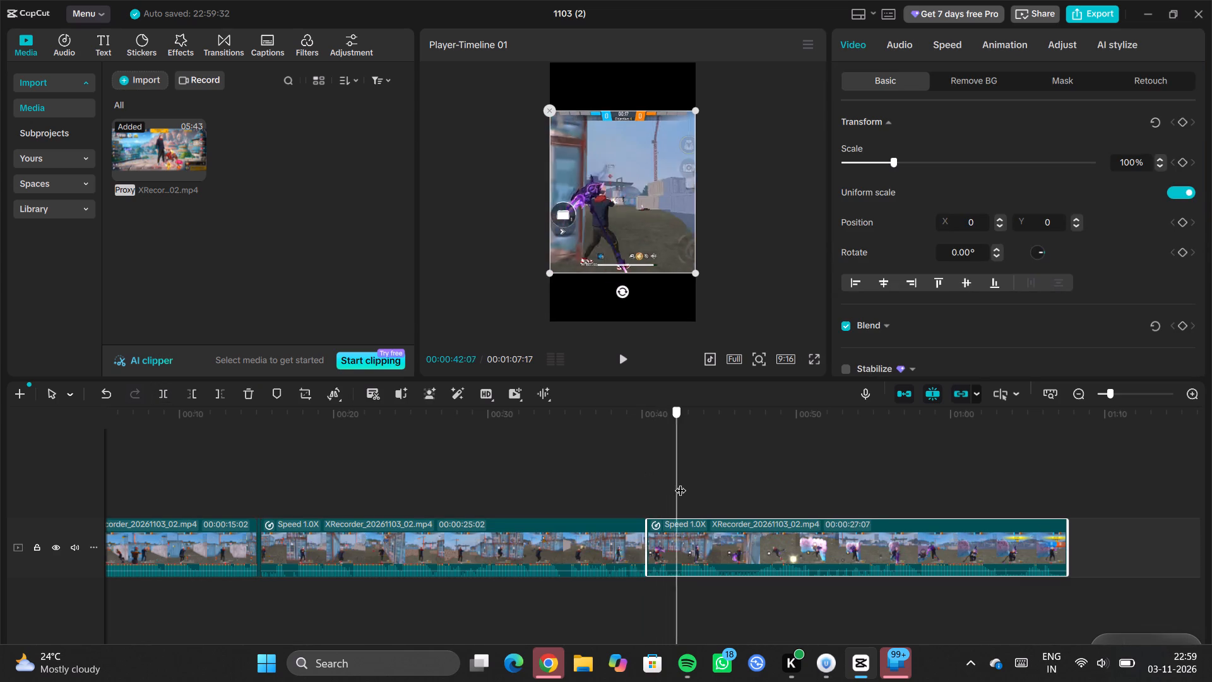
drag(680, 482, 719, 491)
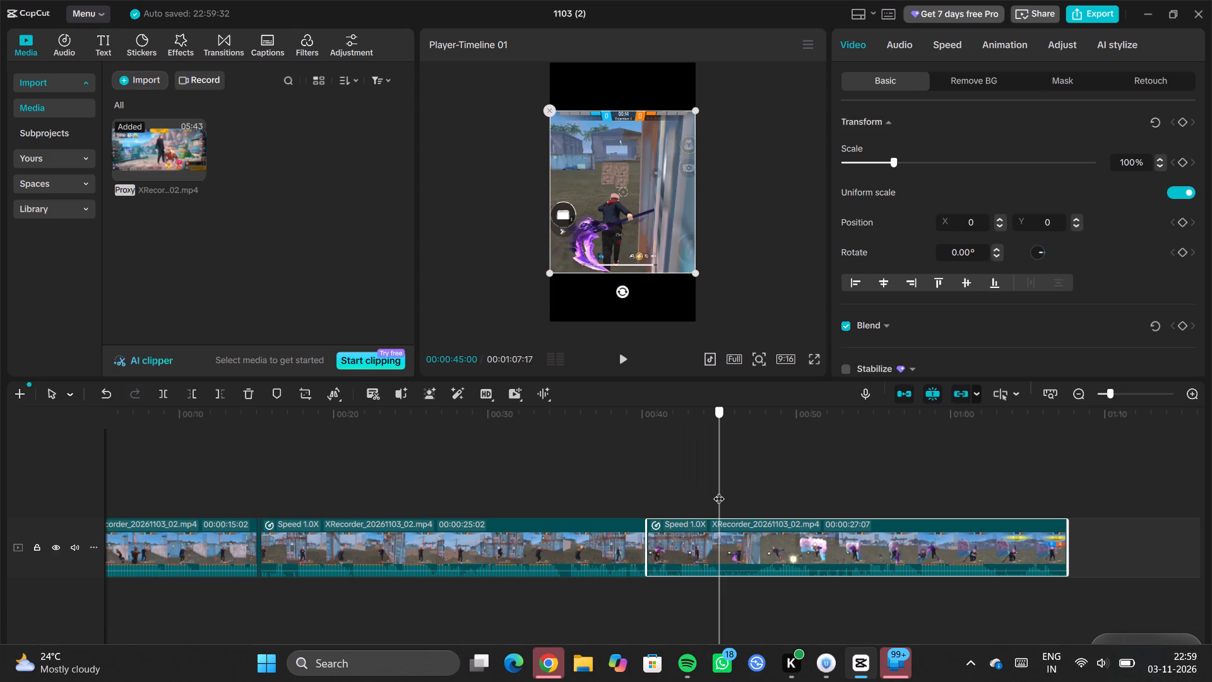
drag(719, 491, 665, 505)
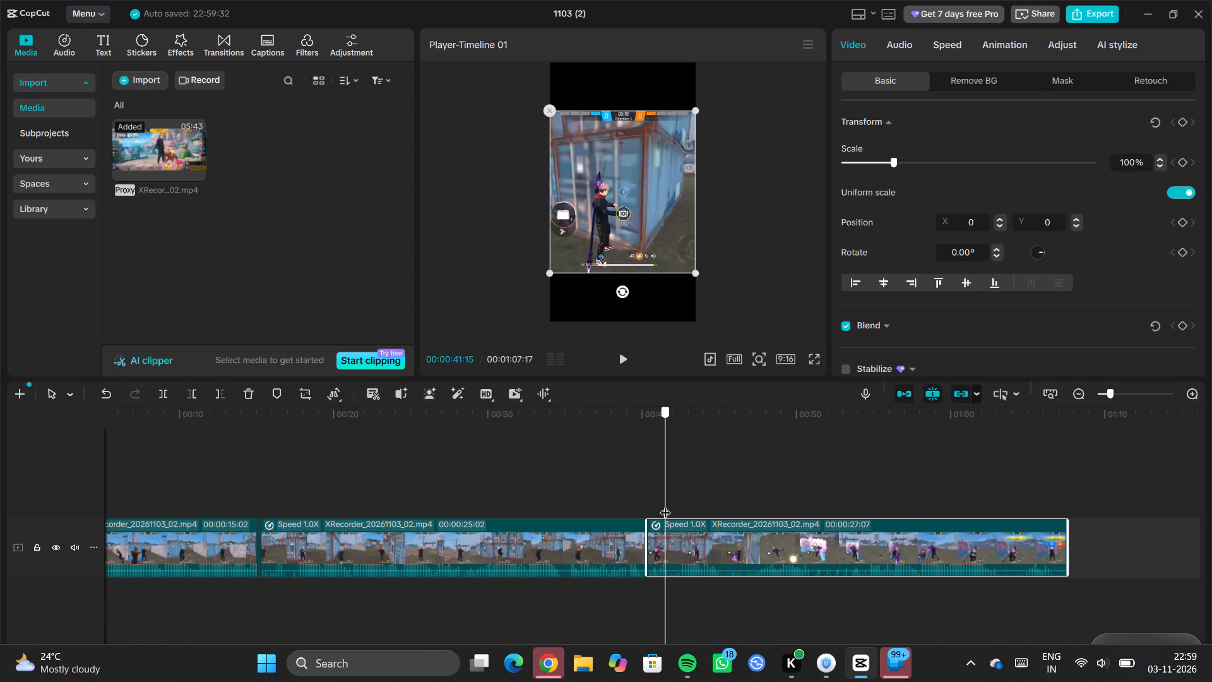
drag(665, 505, 746, 510)
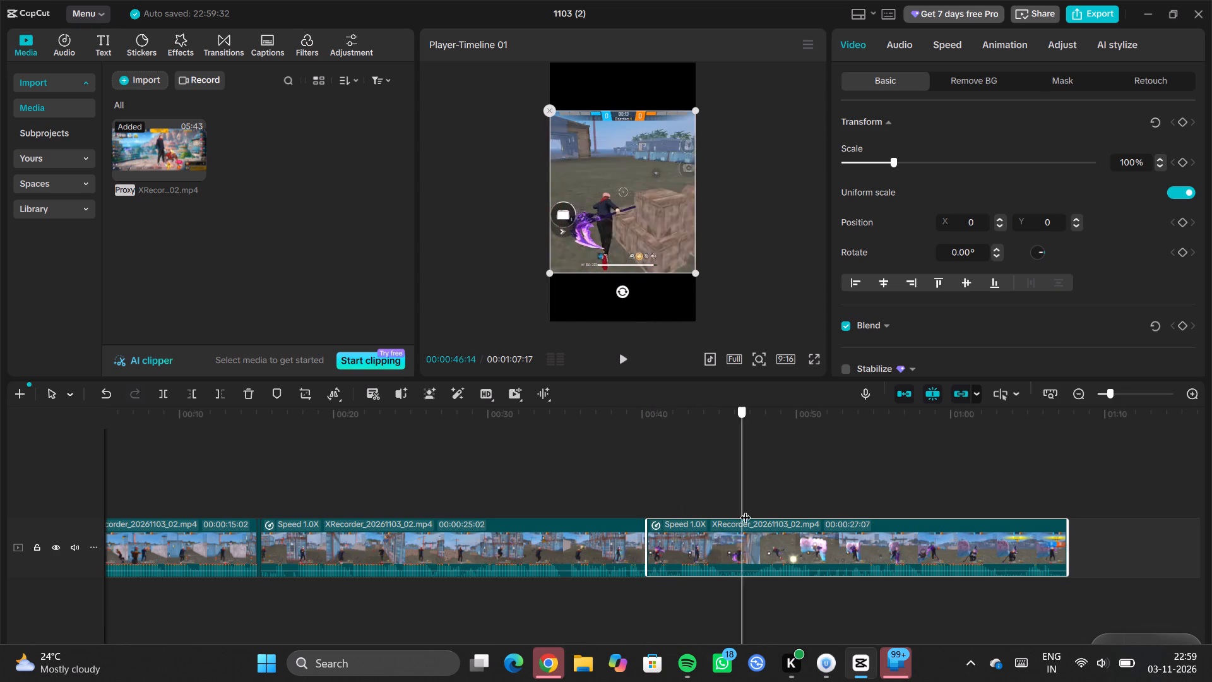
drag(746, 510, 849, 501)
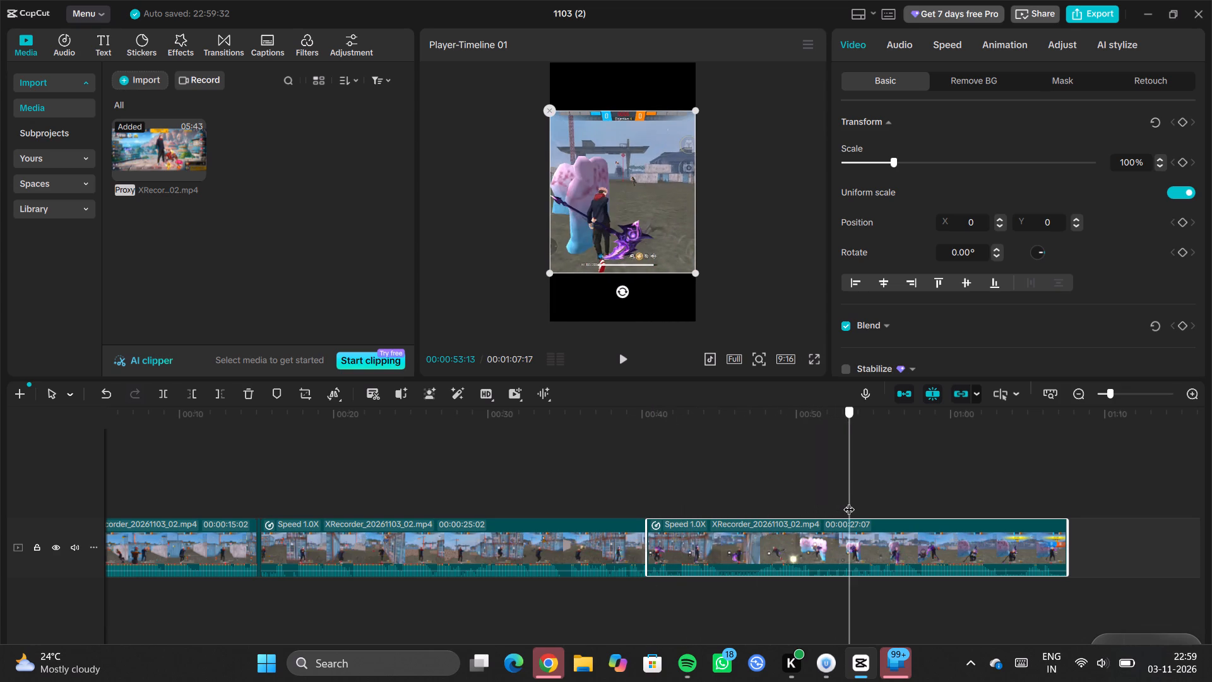
drag(849, 501, 953, 496)
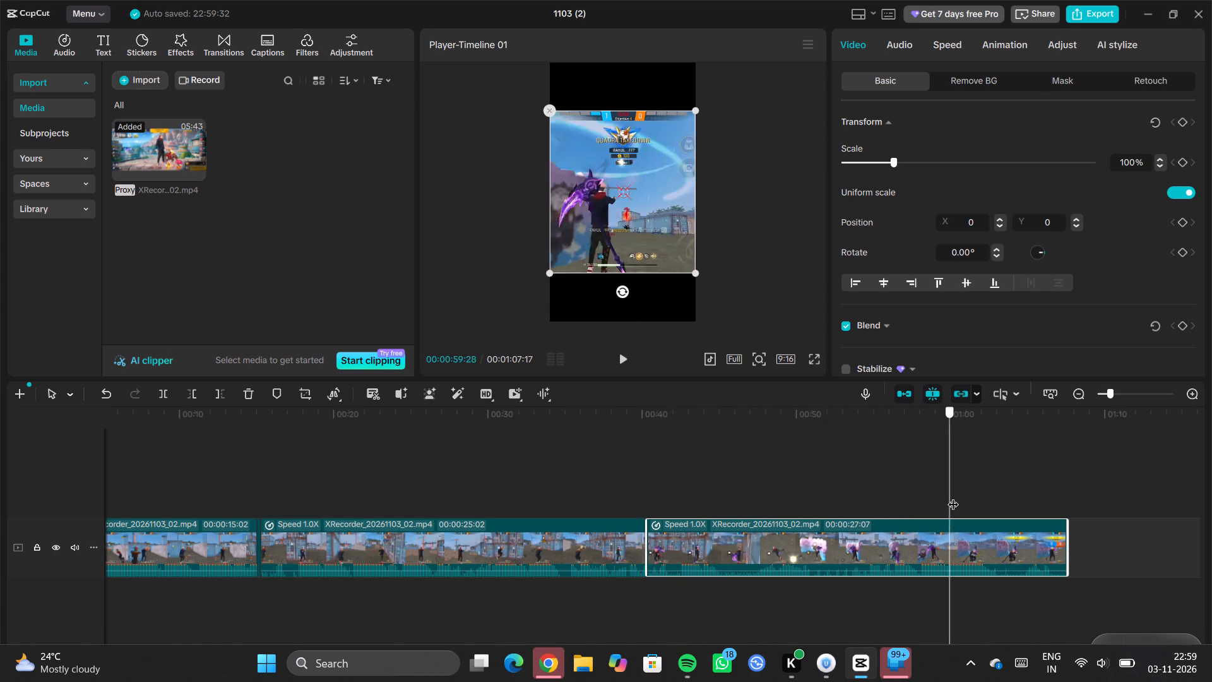
drag(953, 496, 989, 496)
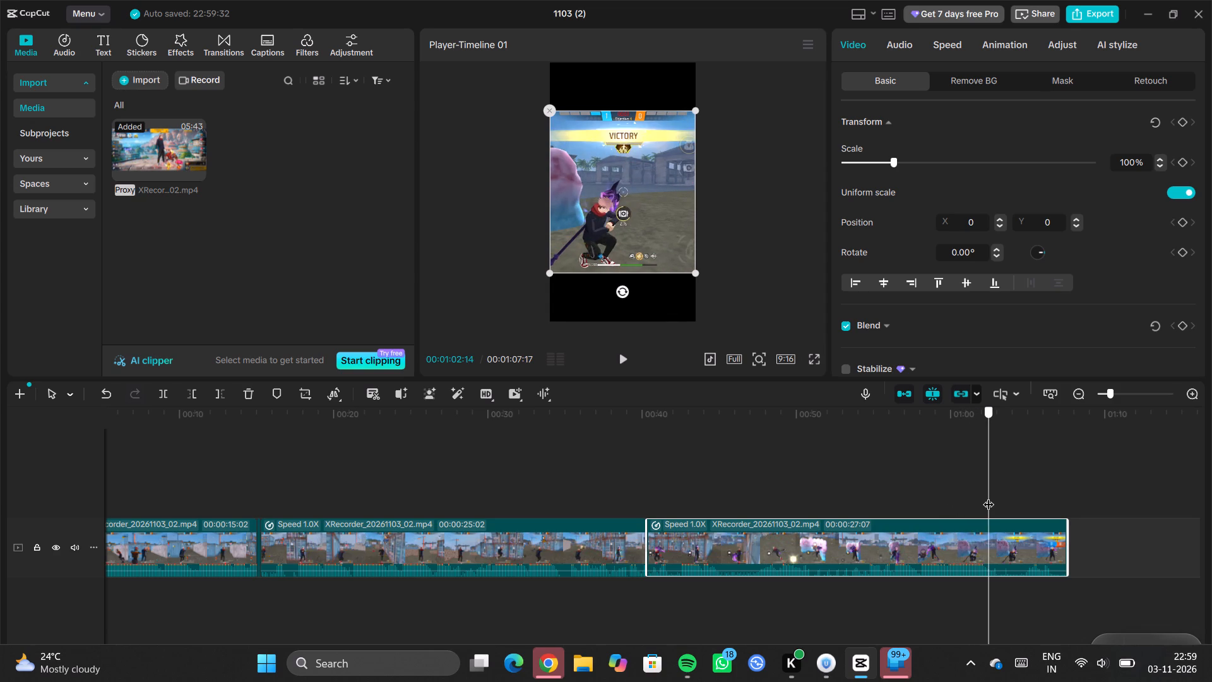
drag(989, 496, 999, 500)
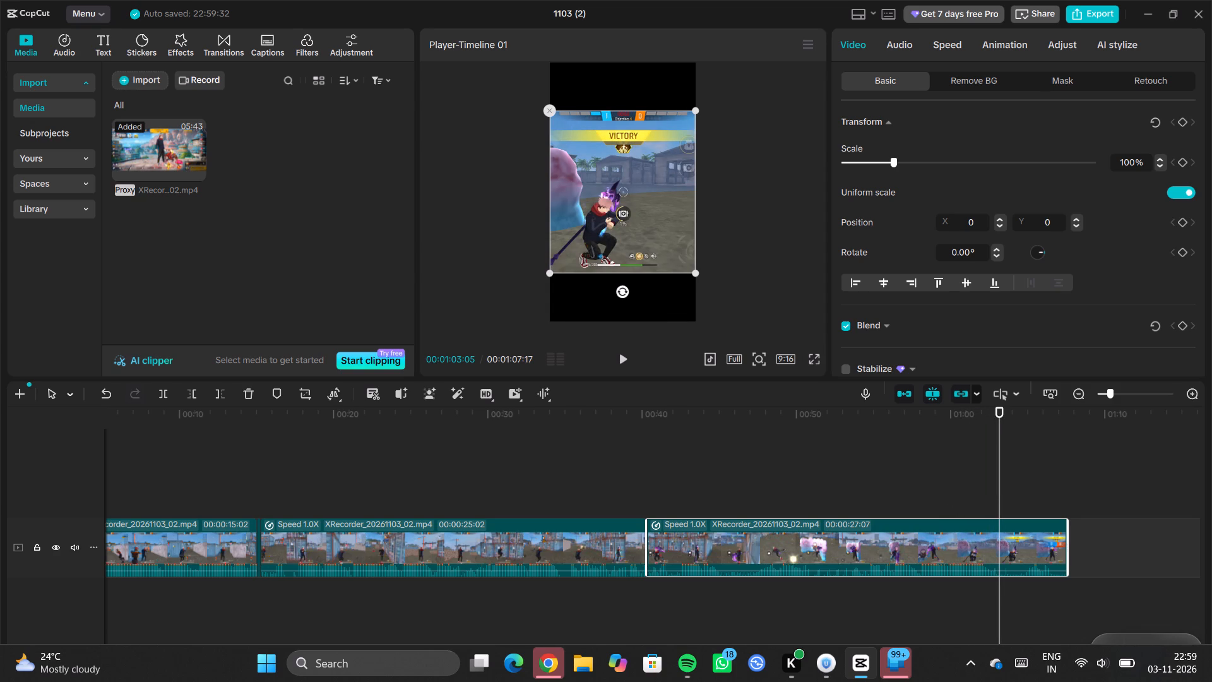
click(218, 398)
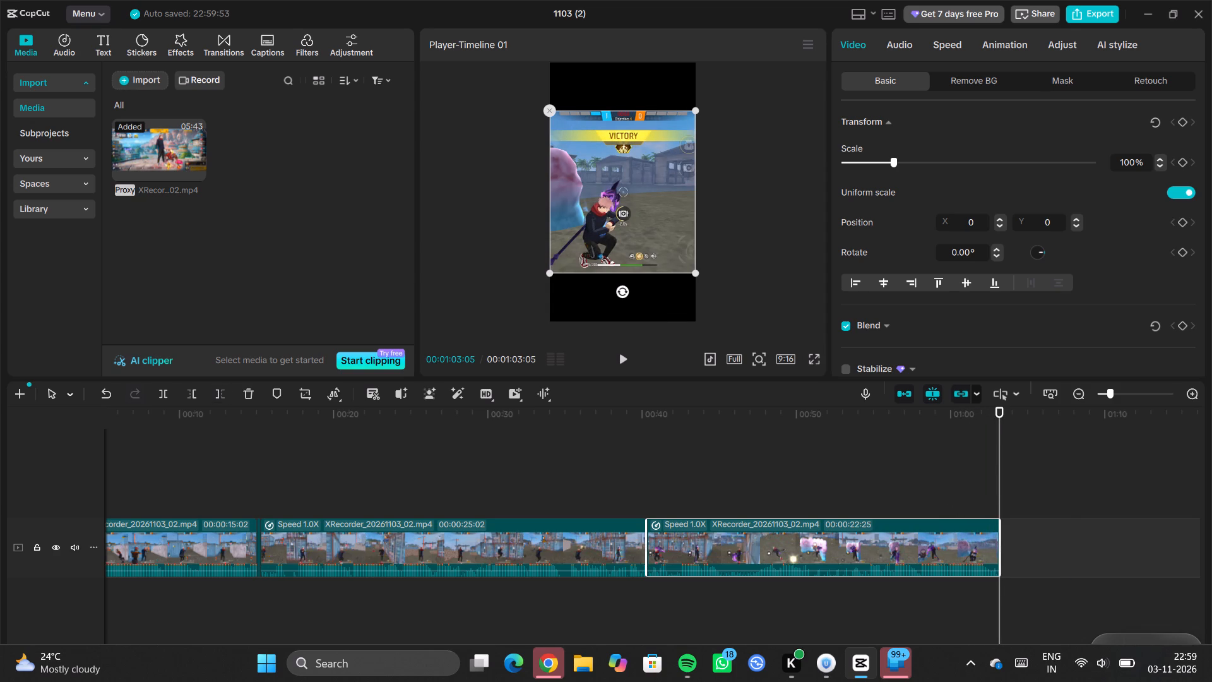
Split the last segment at 00:00:47:08, in the open-ground running scene before the wall goes up.
drag(1000, 458, 974, 466)
drag(973, 466, 962, 471)
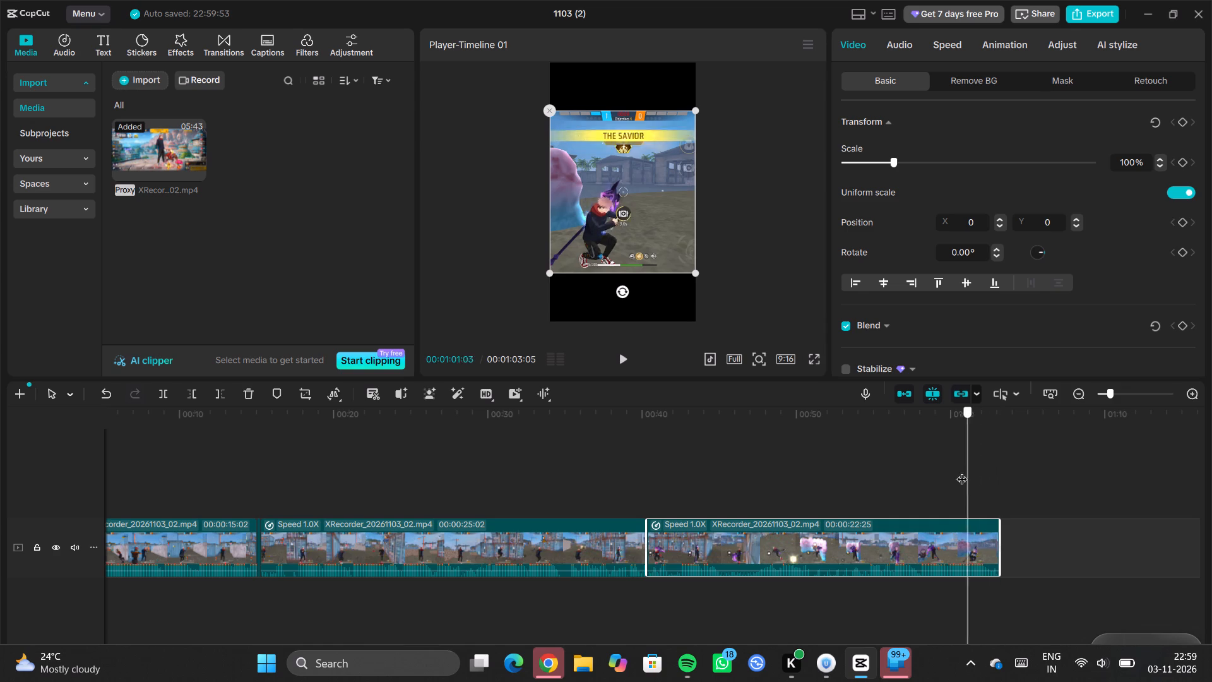
drag(962, 471, 784, 515)
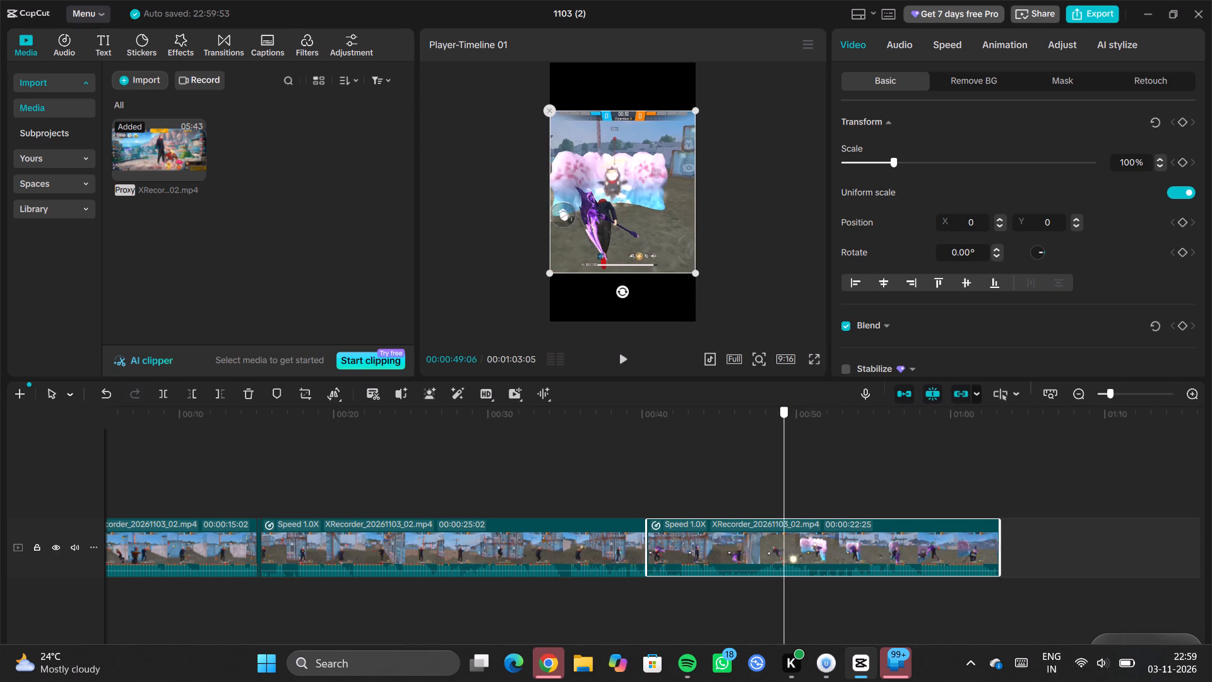
drag(784, 515, 678, 552)
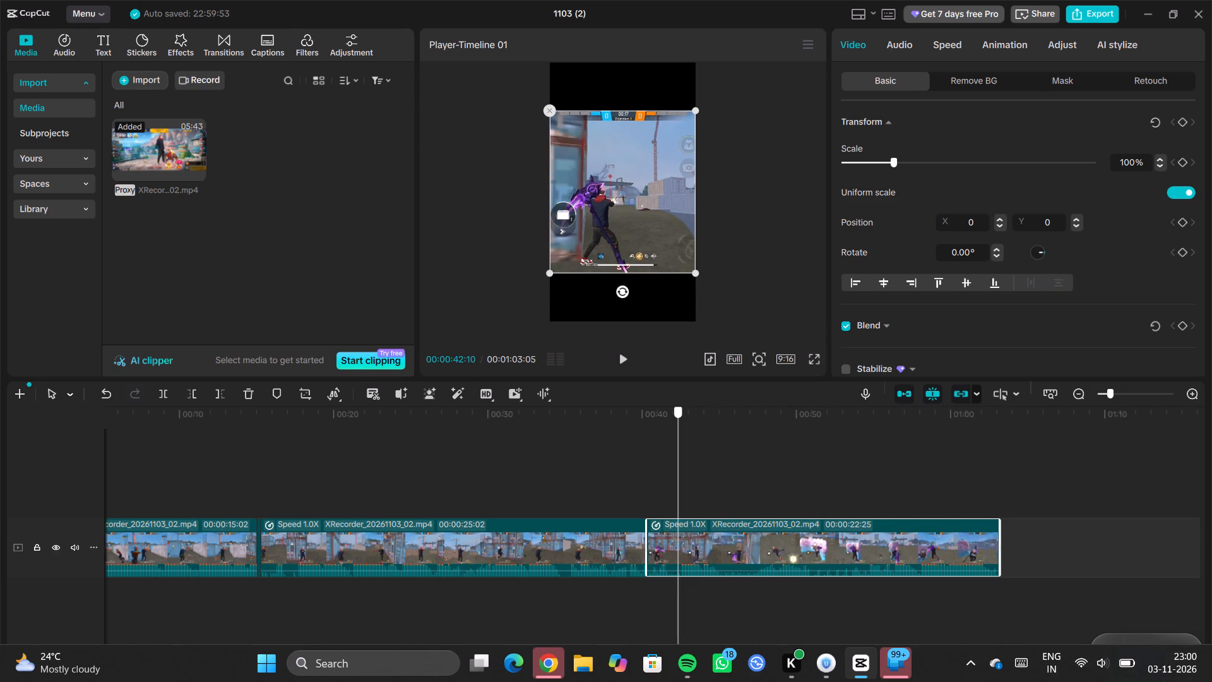
drag(678, 552, 689, 561)
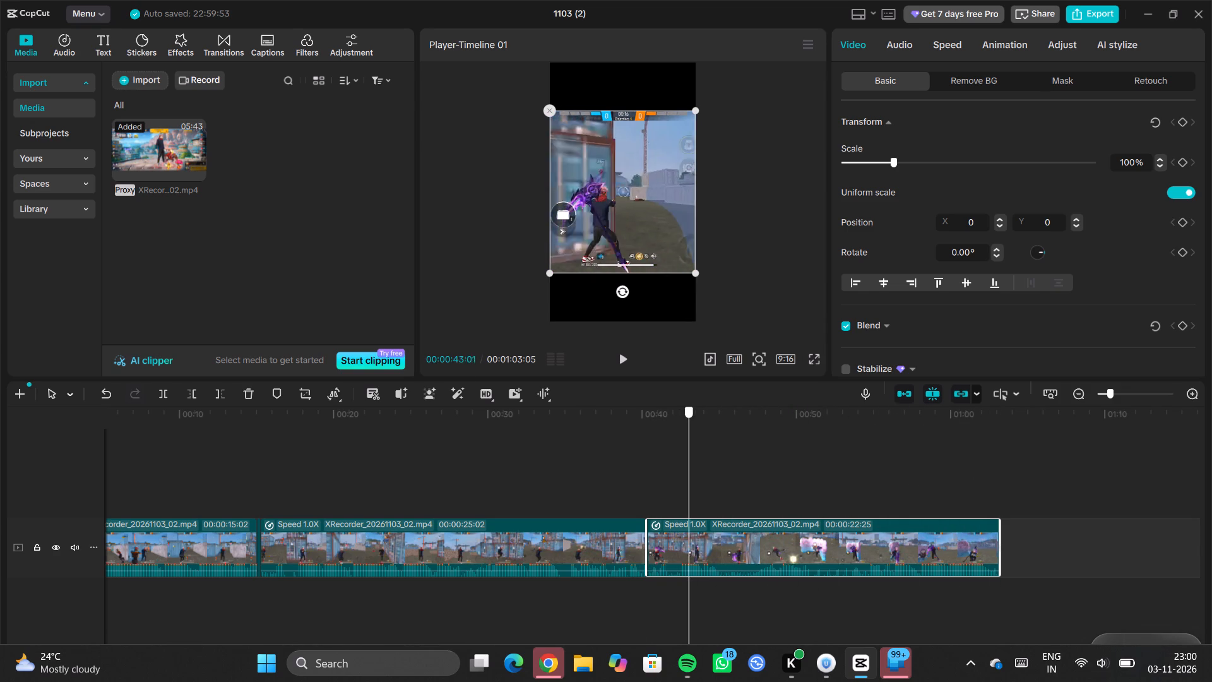
drag(689, 561, 763, 560)
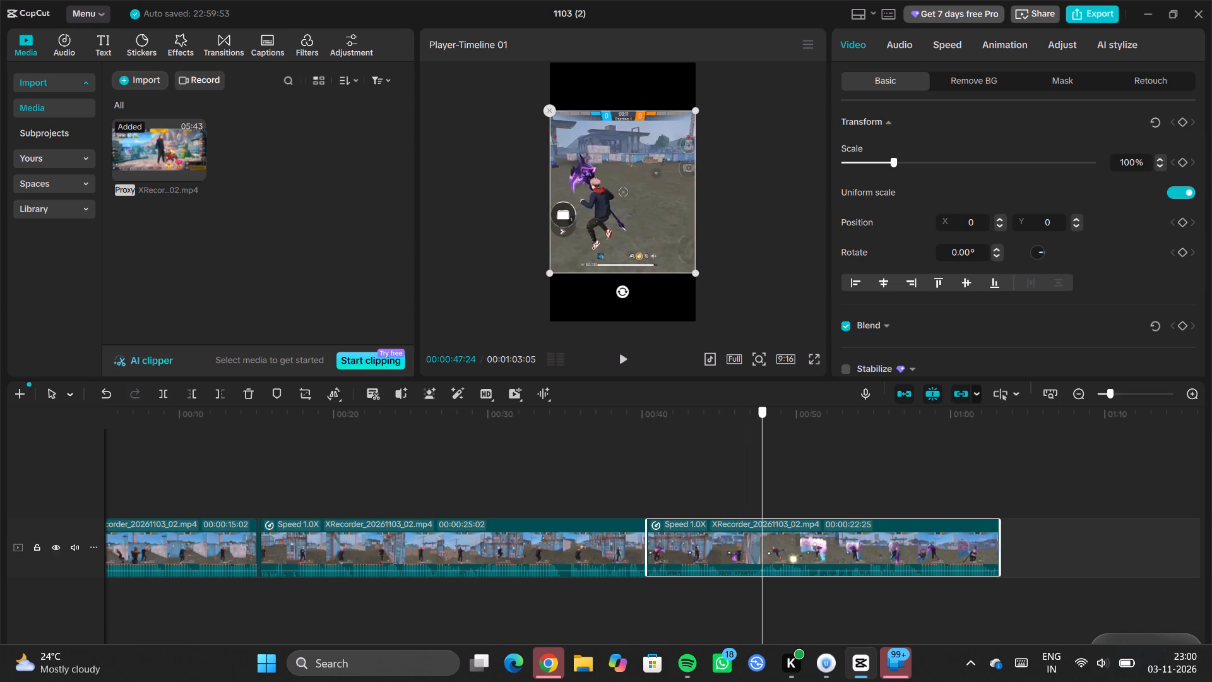
drag(763, 560, 775, 558)
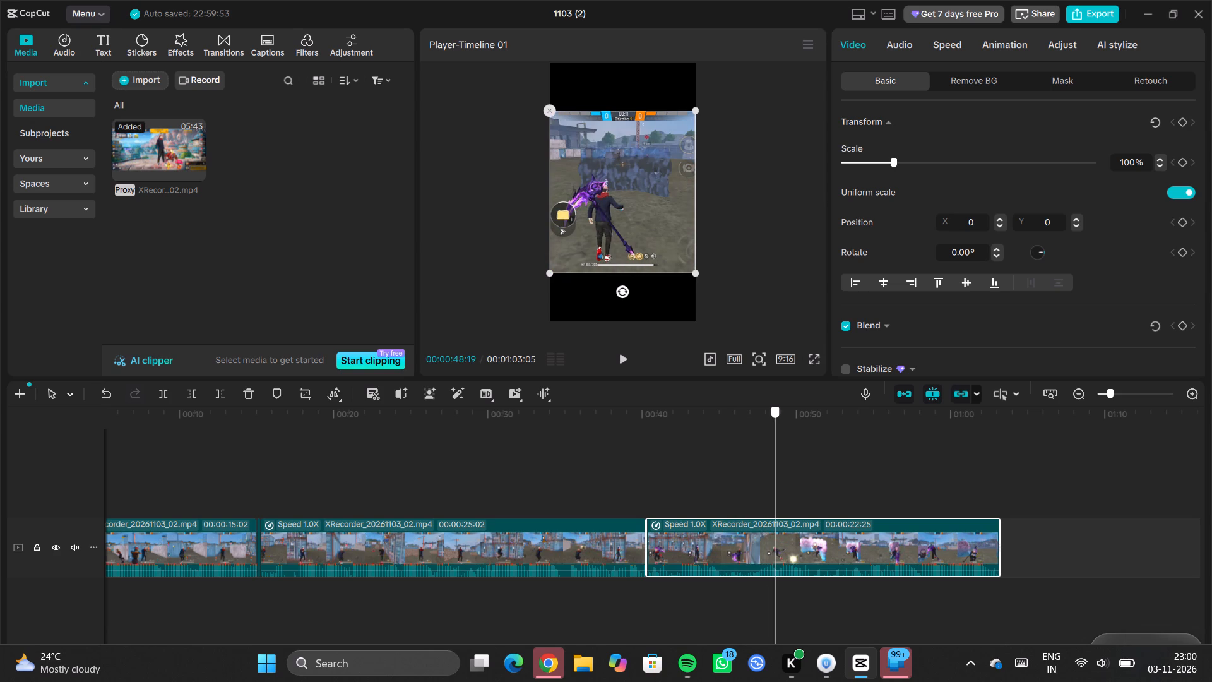
drag(775, 558, 778, 559)
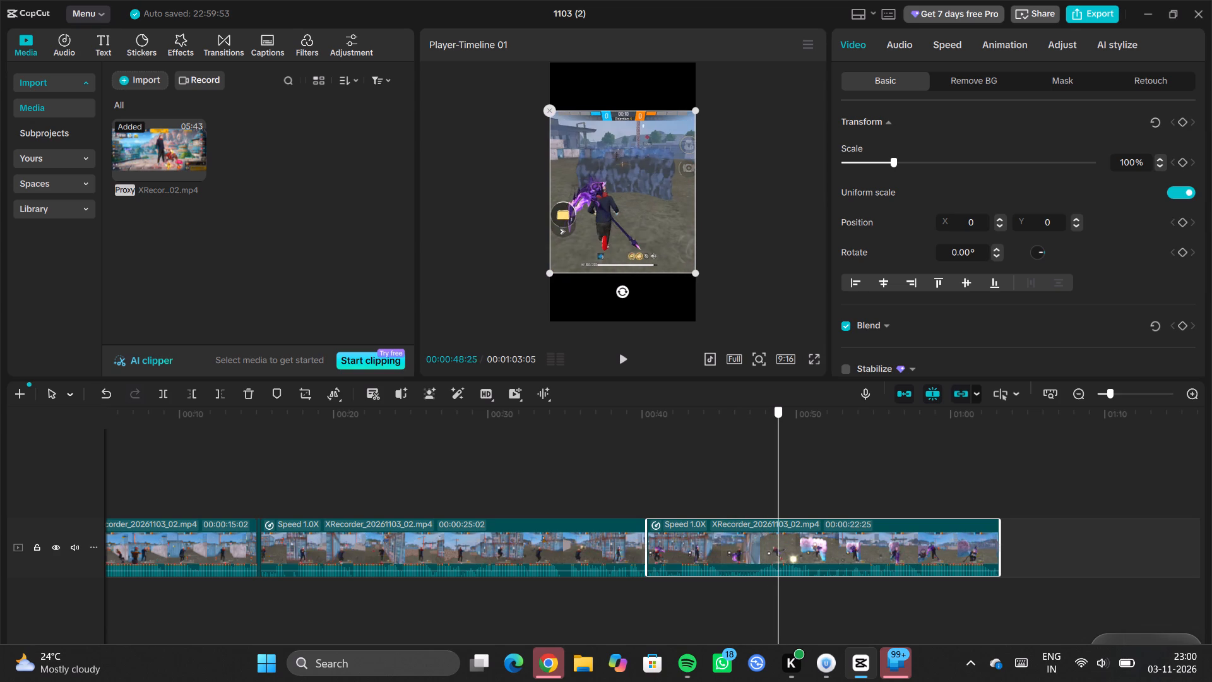
drag(778, 559, 804, 581)
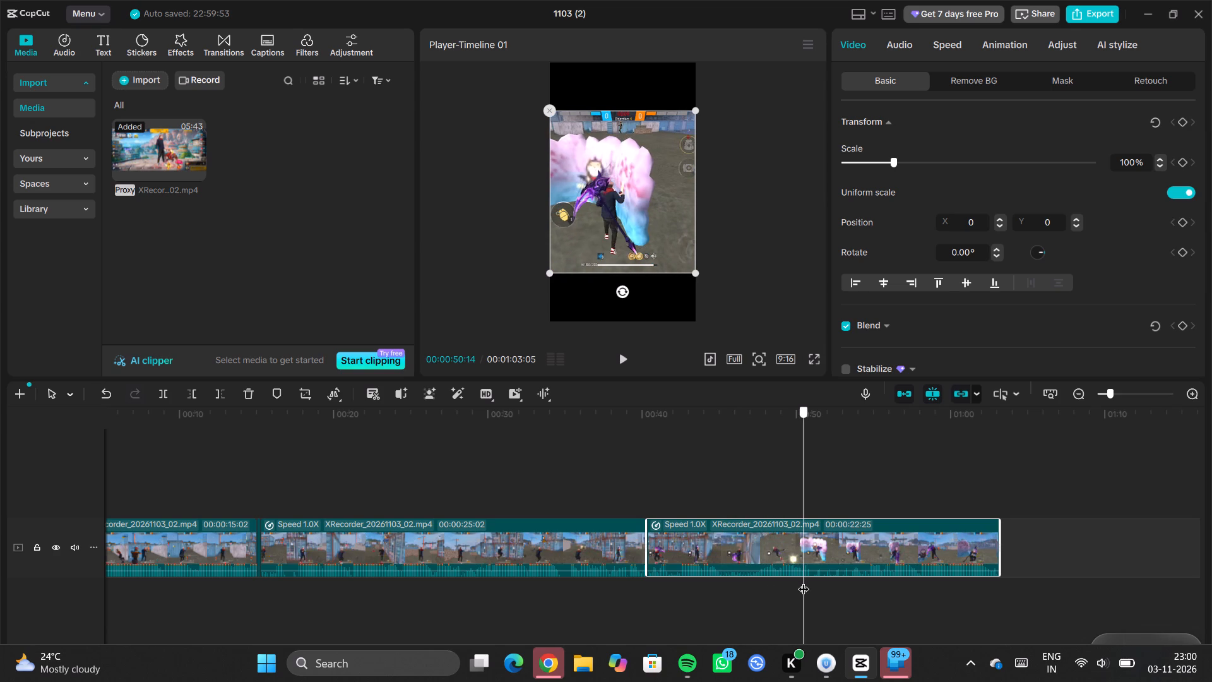
drag(804, 581, 779, 593)
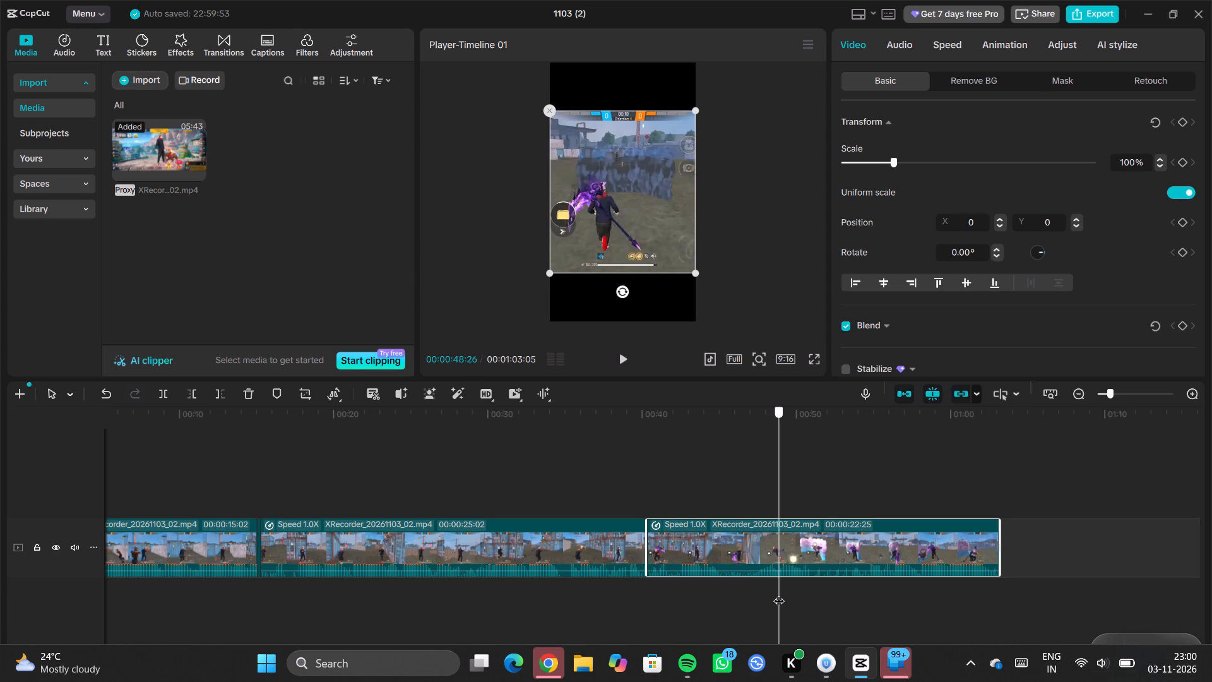
drag(779, 593, 783, 589)
middle_click(783, 589)
drag(783, 589, 779, 592)
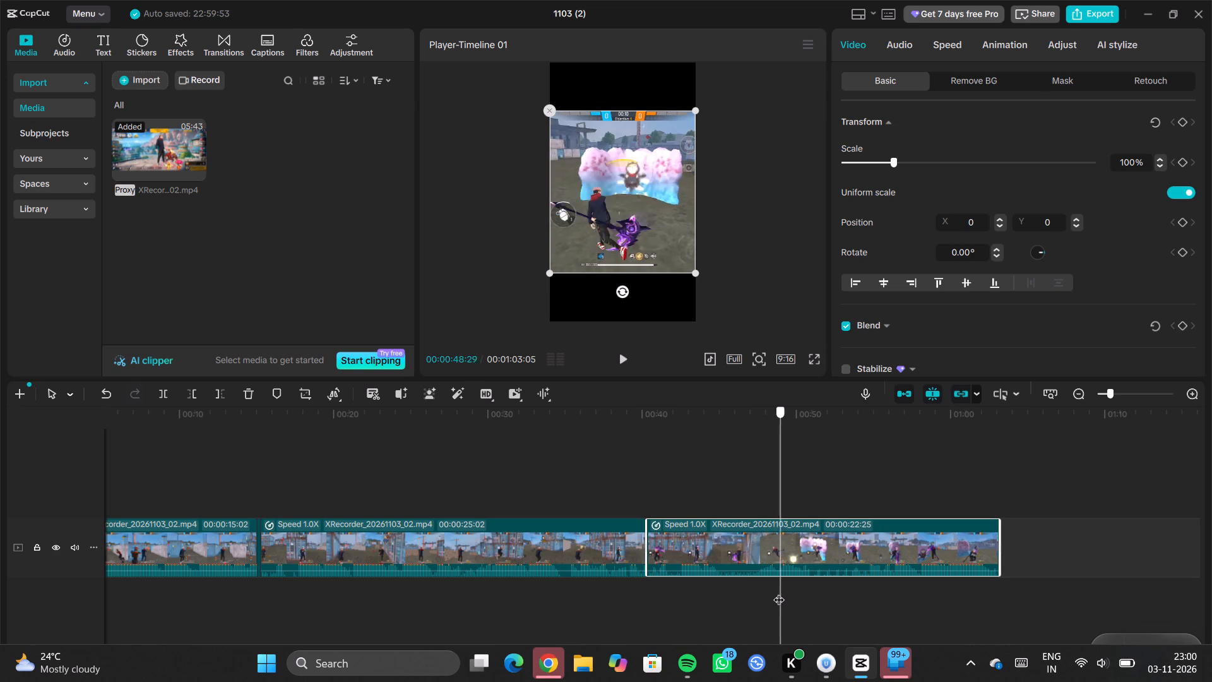
drag(779, 592, 776, 595)
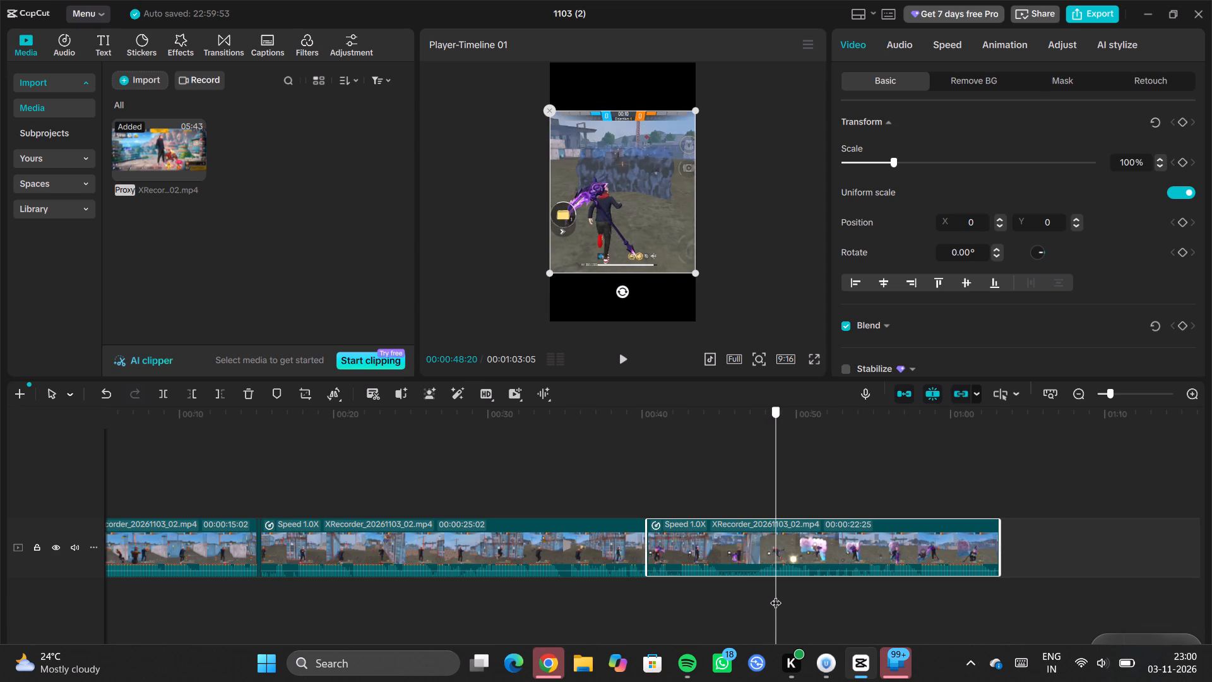
drag(776, 595, 760, 604)
double_click(759, 514)
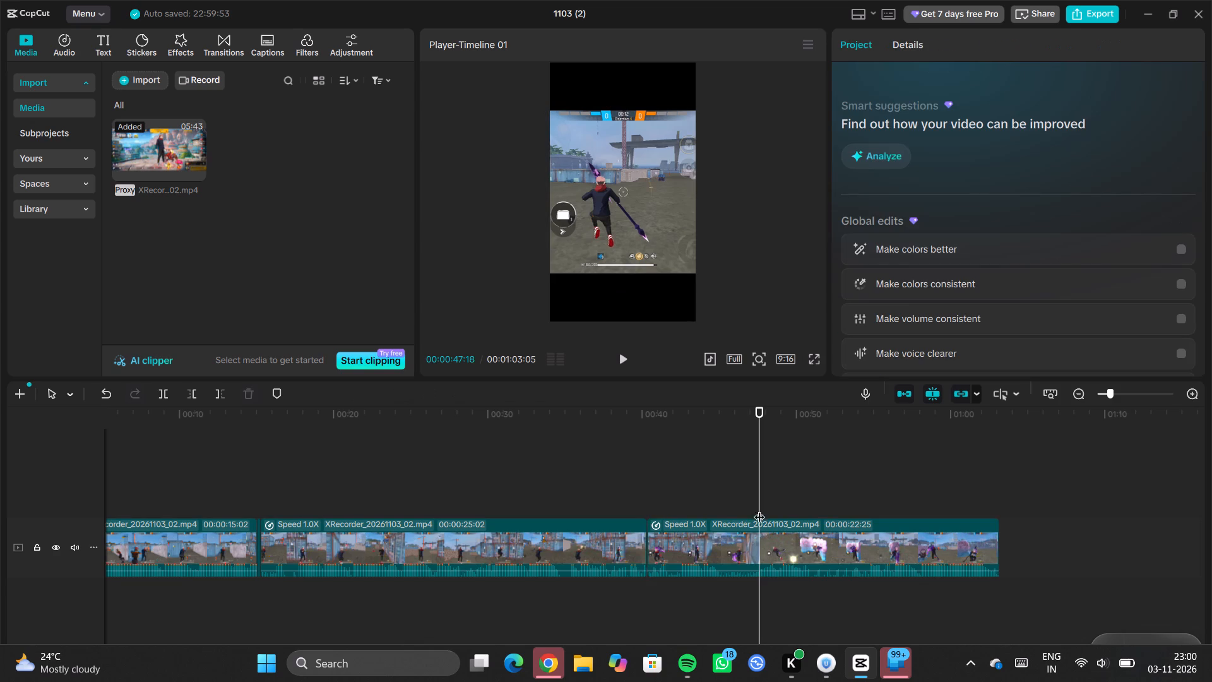
drag(760, 501, 754, 513)
right_click(754, 513)
click(720, 546)
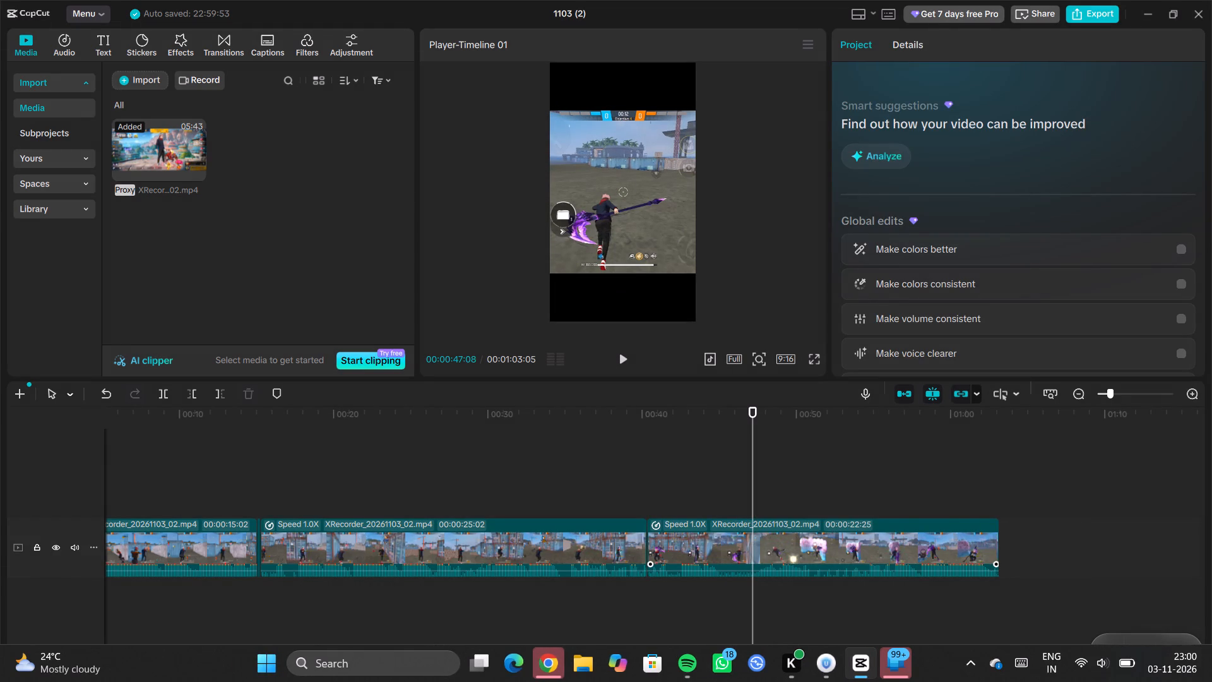
click(708, 547)
click(166, 395)
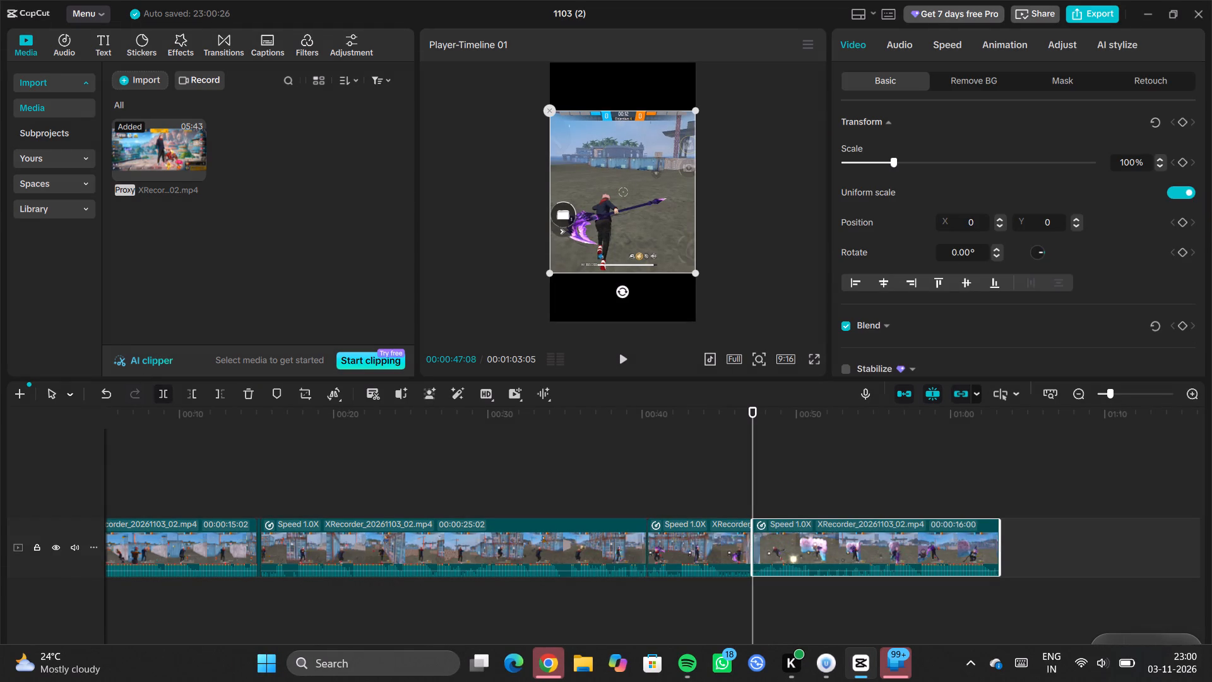
Raise the speed of the short segment between 00:00:40:10 and 00:00:47:08 to the maximum.
click(686, 539)
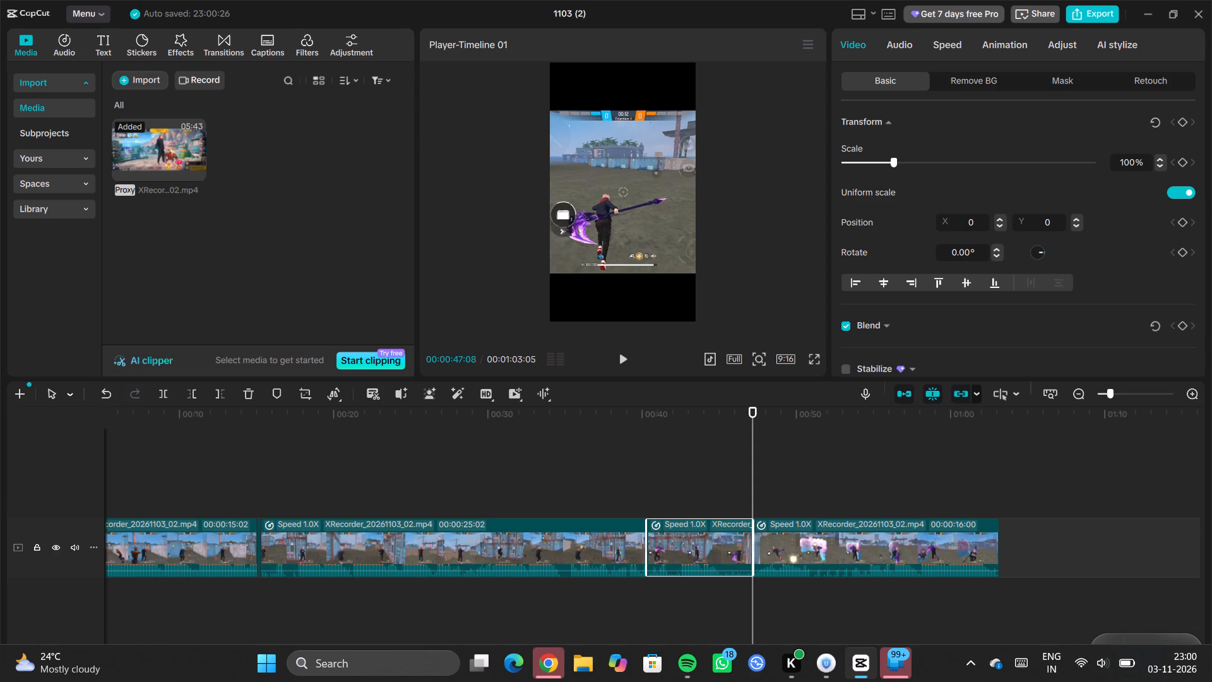
click(939, 42)
drag(900, 141, 1175, 165)
click(1175, 165)
Play the timeline from shortly before the newly sped-up segment through to the end to review the edit.
click(616, 483)
key(space)
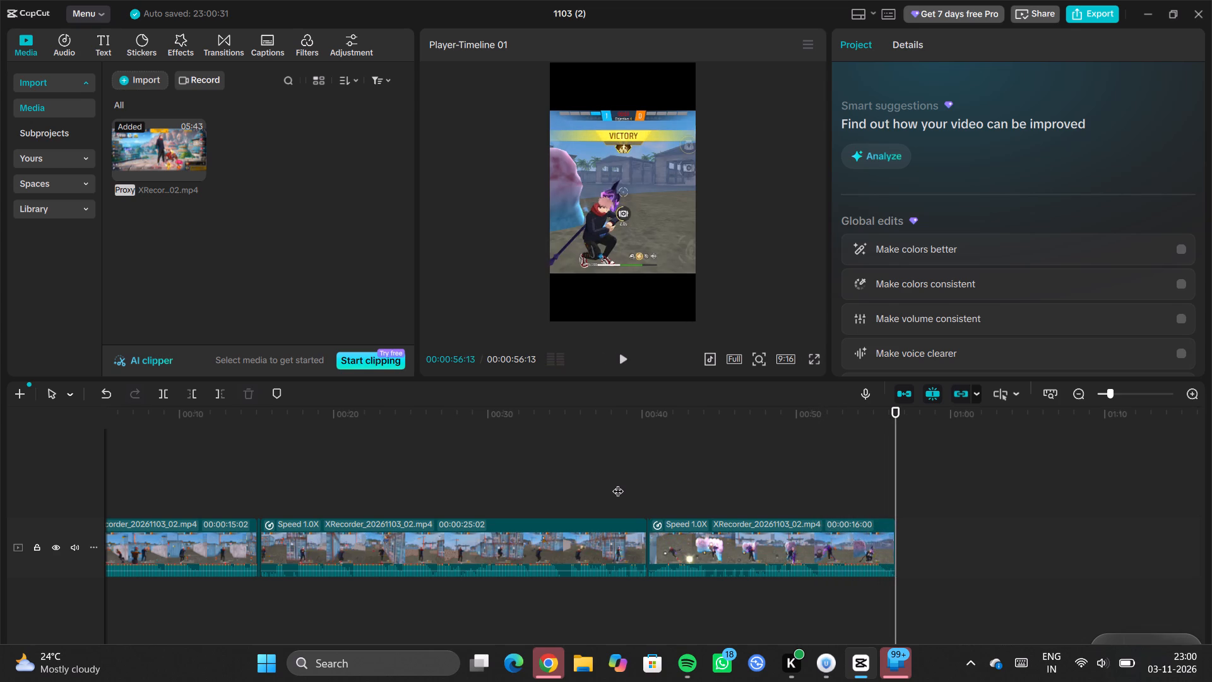
Play the edited video from 00:00:00:00 to review the whole cut.
drag(896, 442, 0, 537)
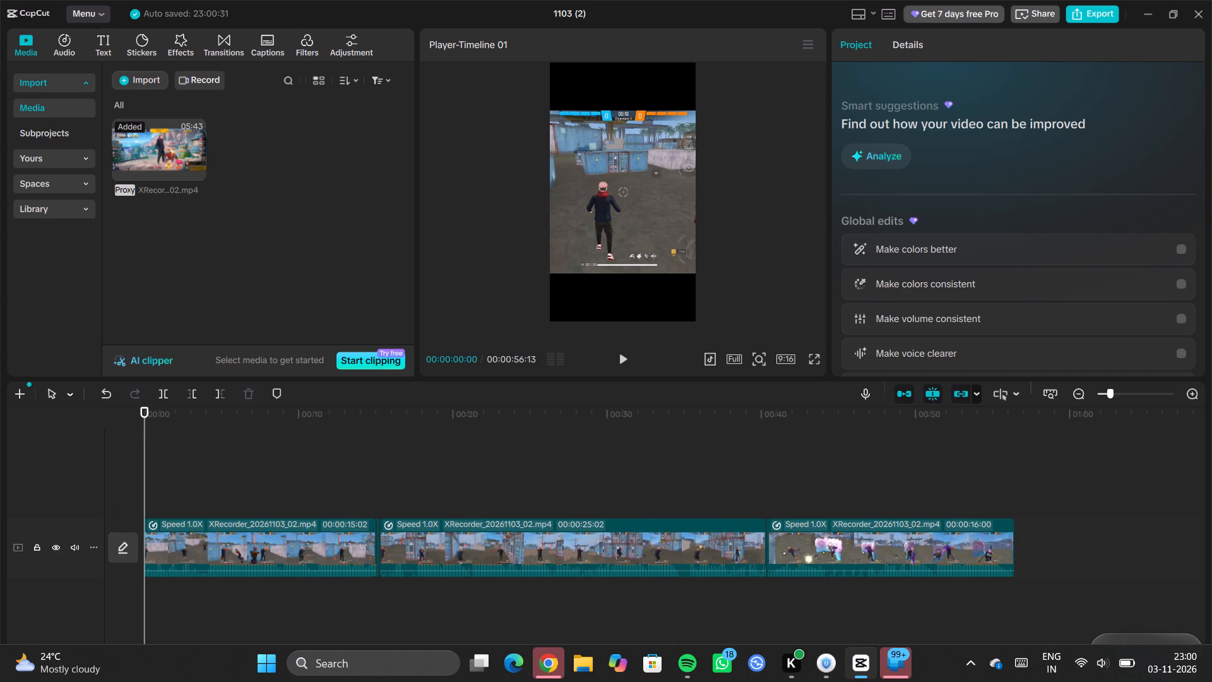
key(space)
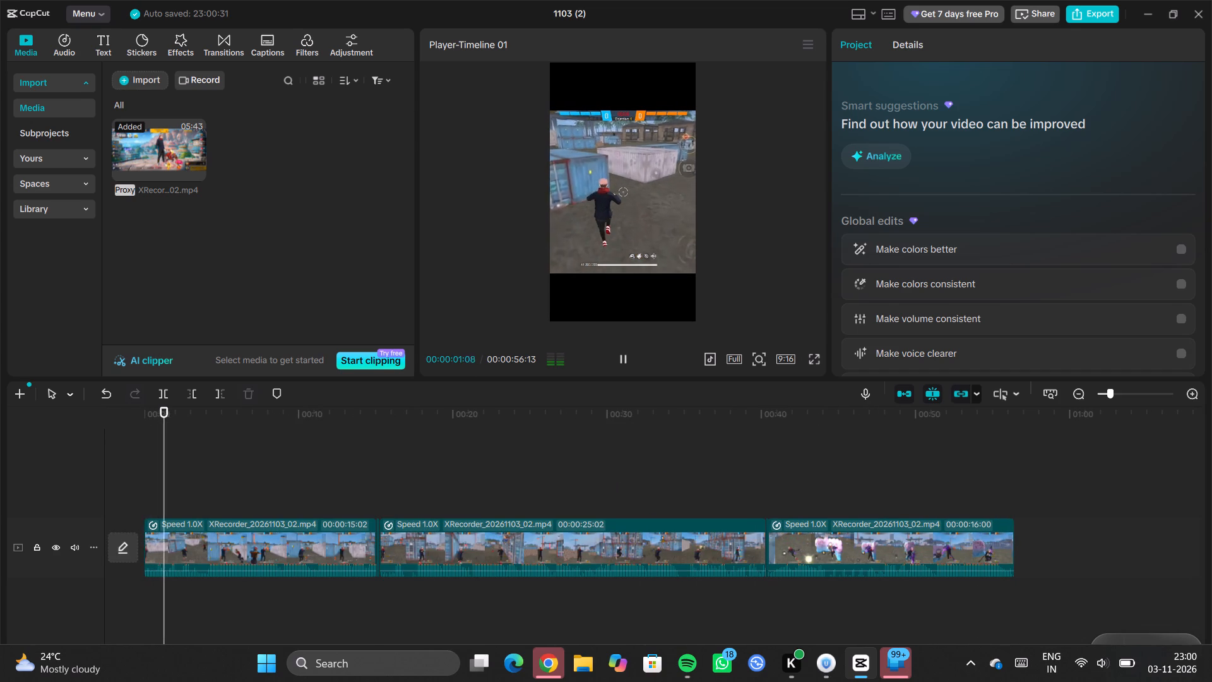
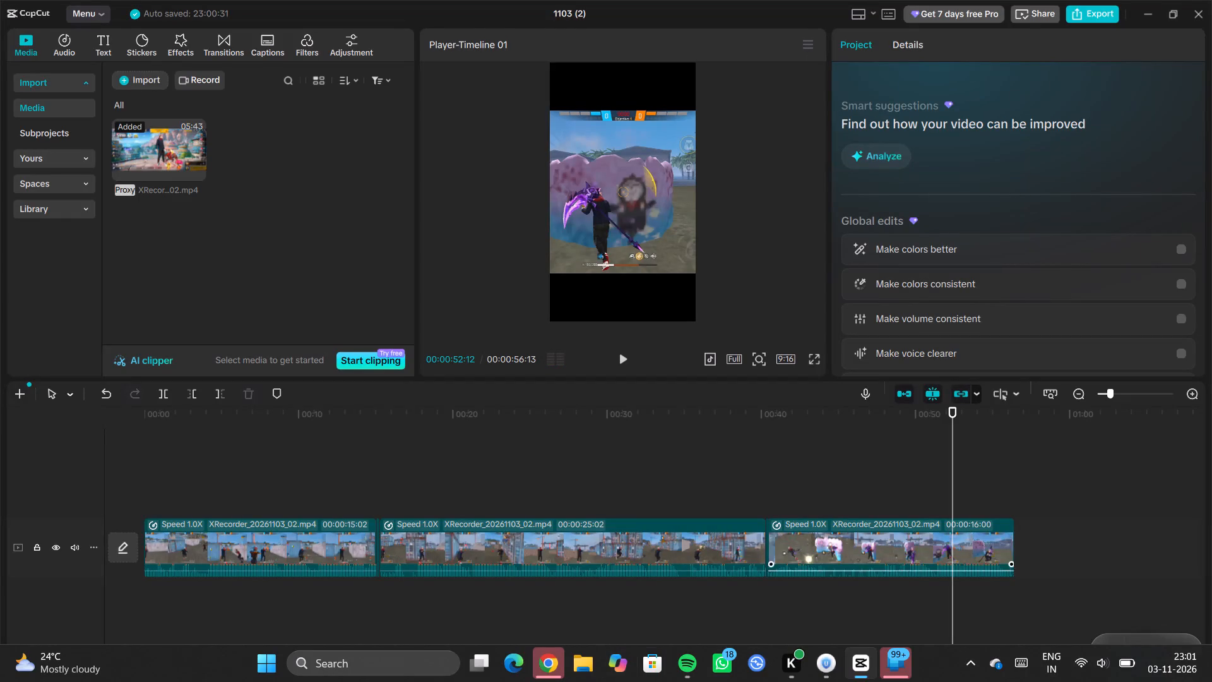
Split the last segment at 00:00:44:20, while the character stands behind the pink-and-blue wall.
drag(951, 449, 902, 477)
click(894, 479)
drag(891, 479, 874, 484)
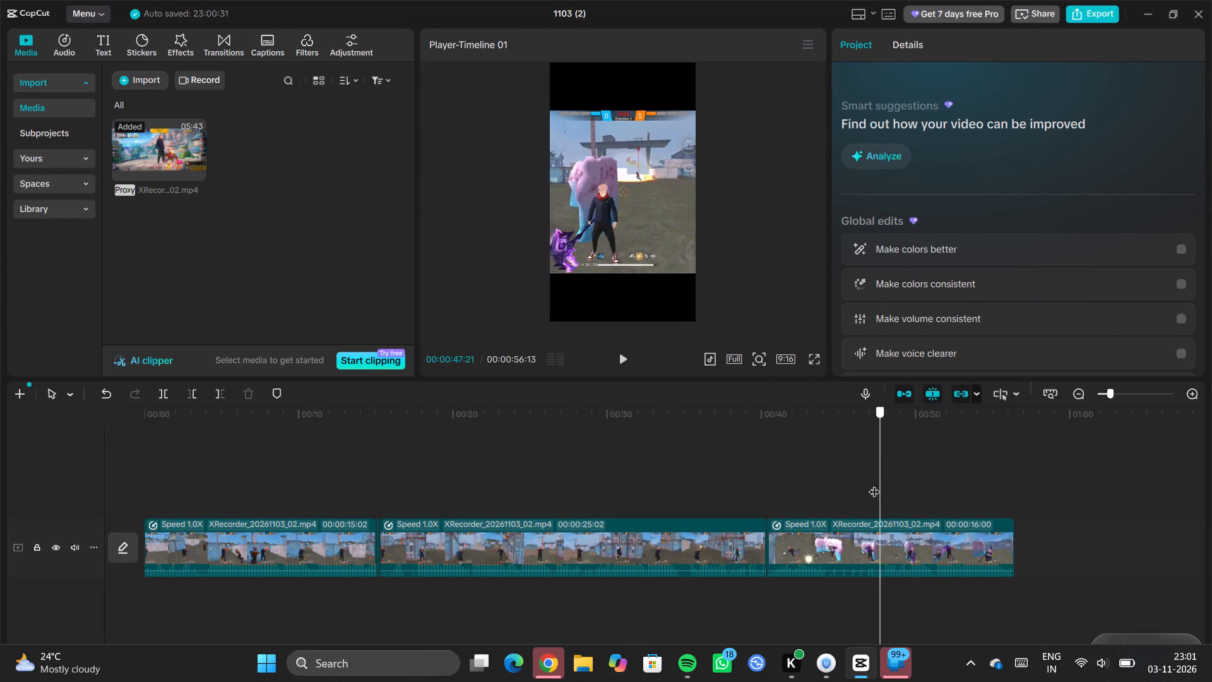
drag(874, 484, 854, 512)
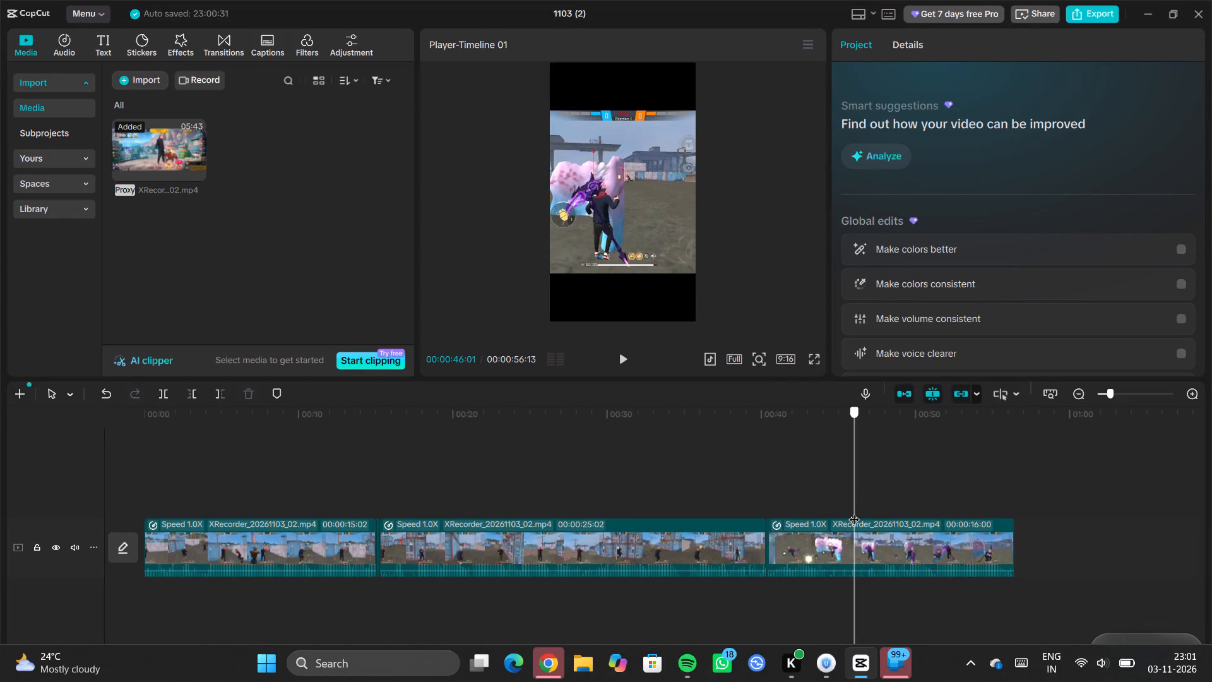
drag(854, 512, 851, 522)
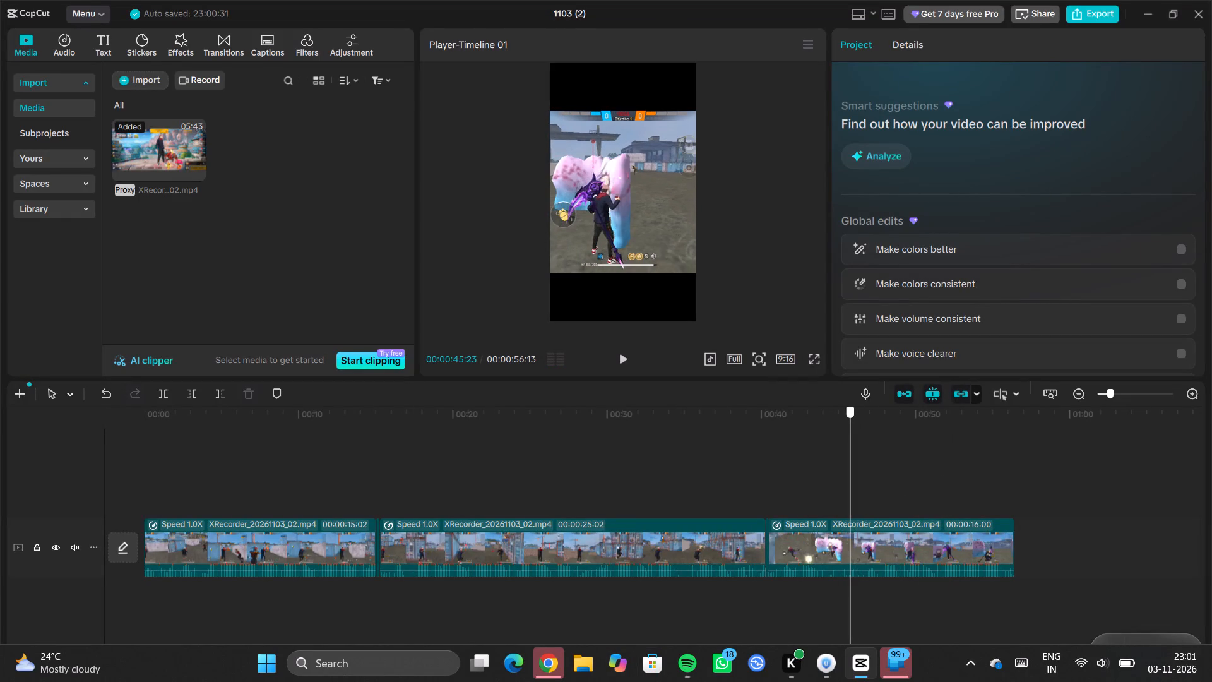
drag(851, 522, 848, 527)
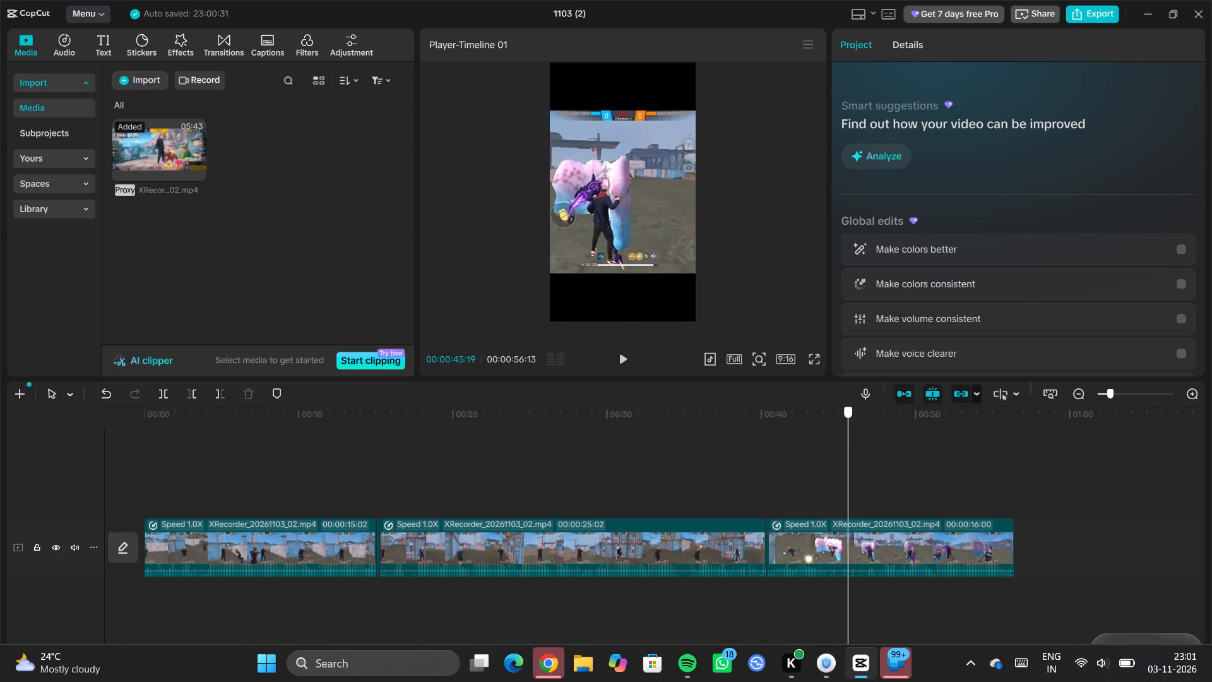
drag(848, 527, 845, 529)
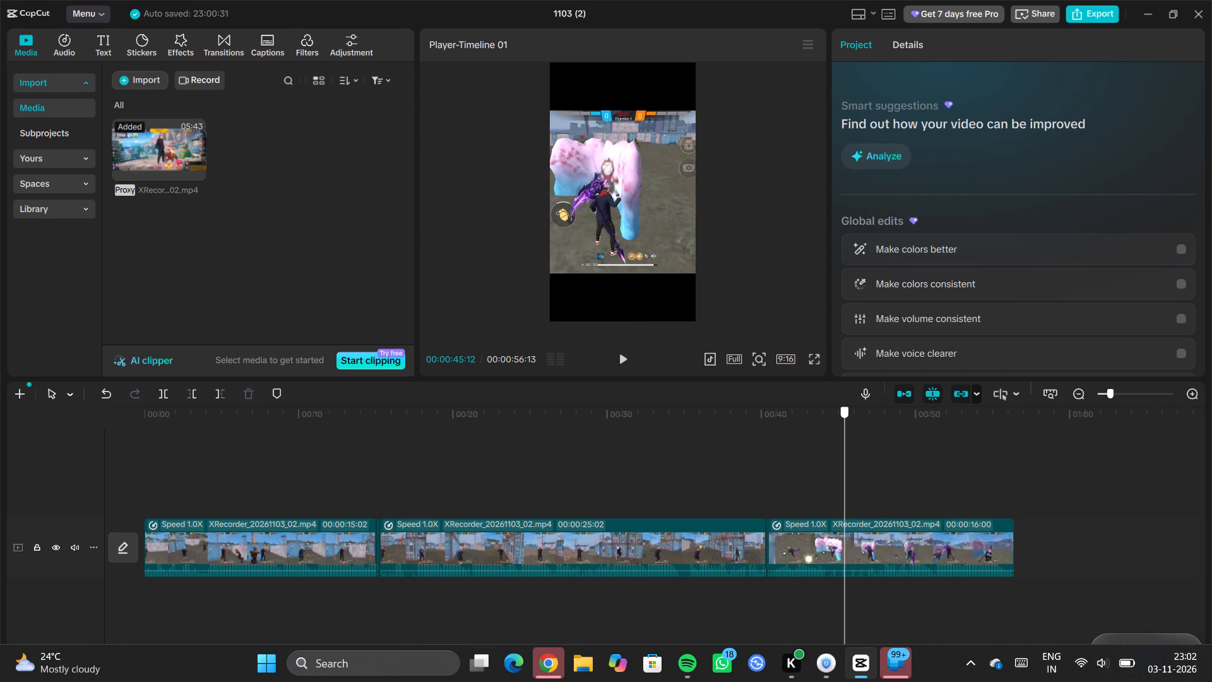
drag(845, 529, 829, 542)
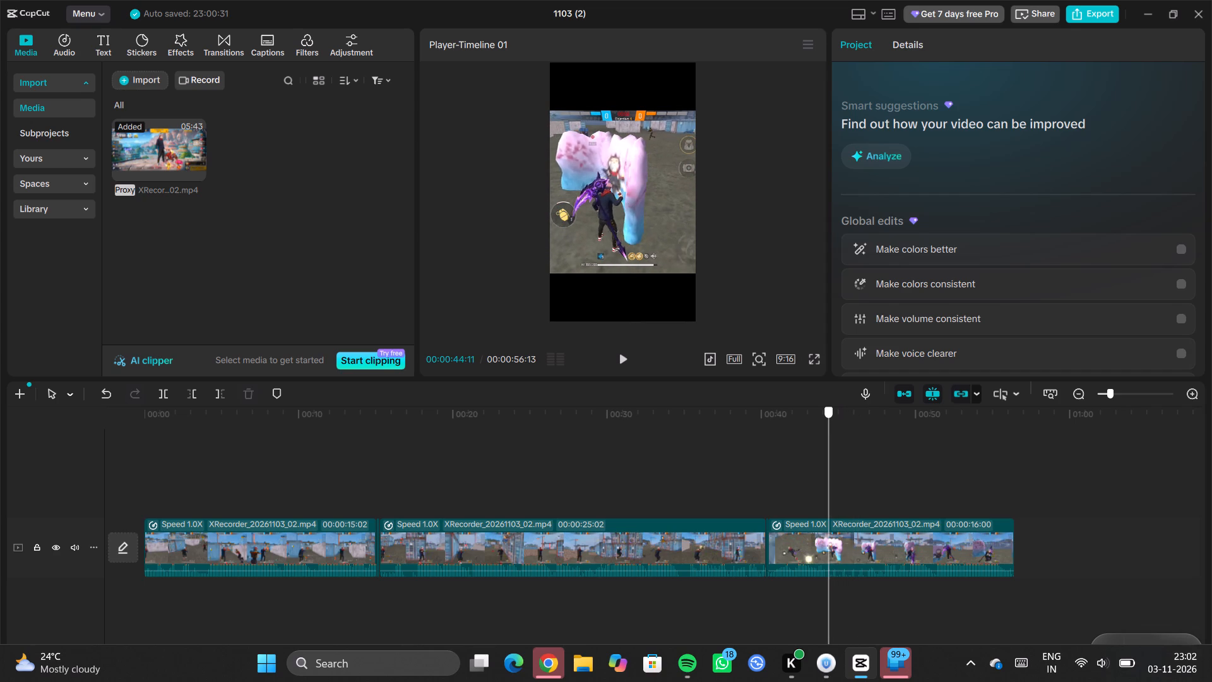
drag(829, 542, 831, 547)
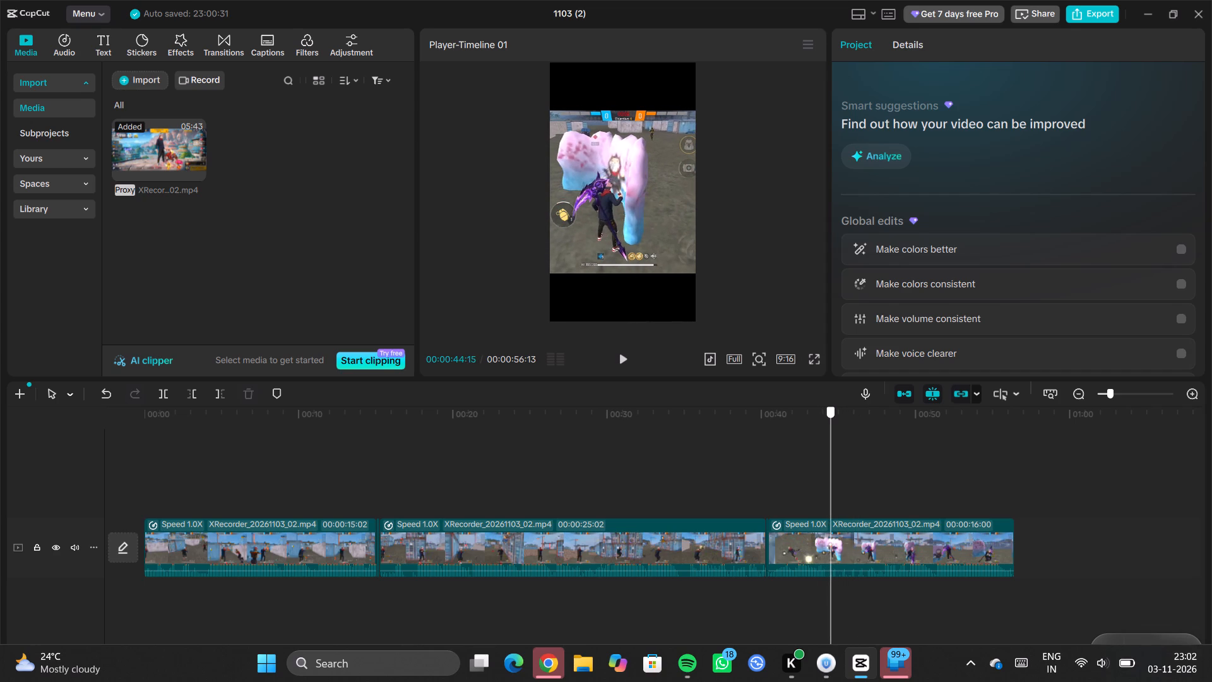
drag(831, 547, 833, 547)
click(814, 544)
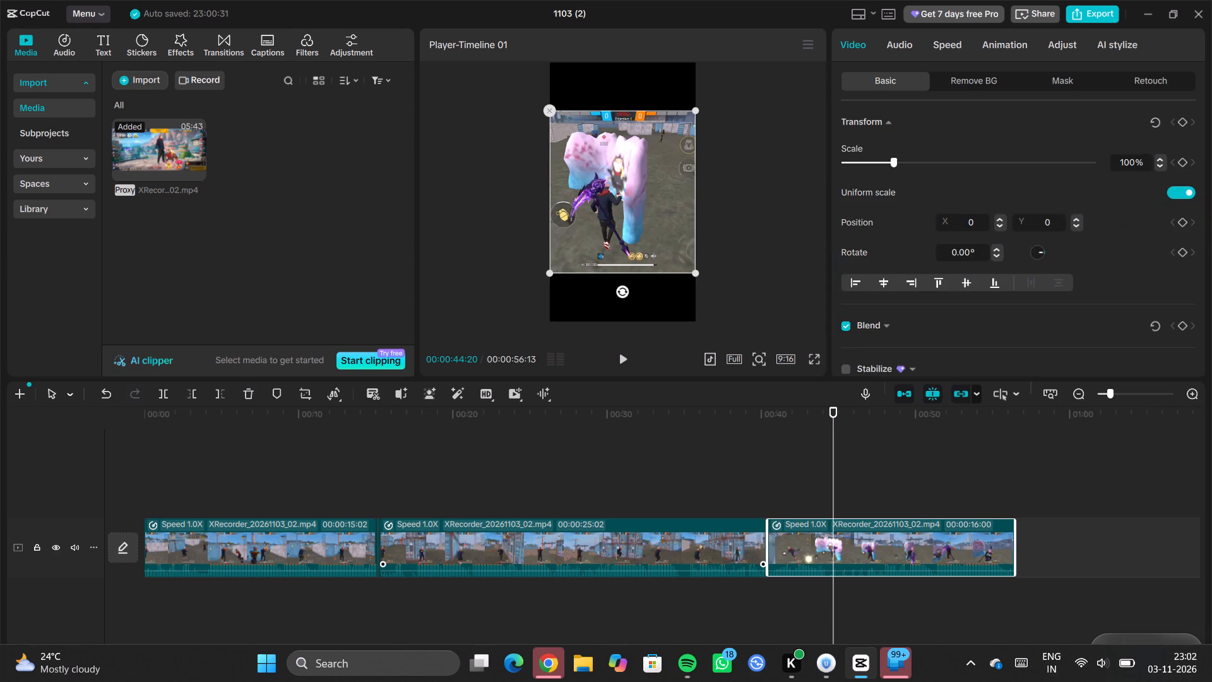
click(161, 395)
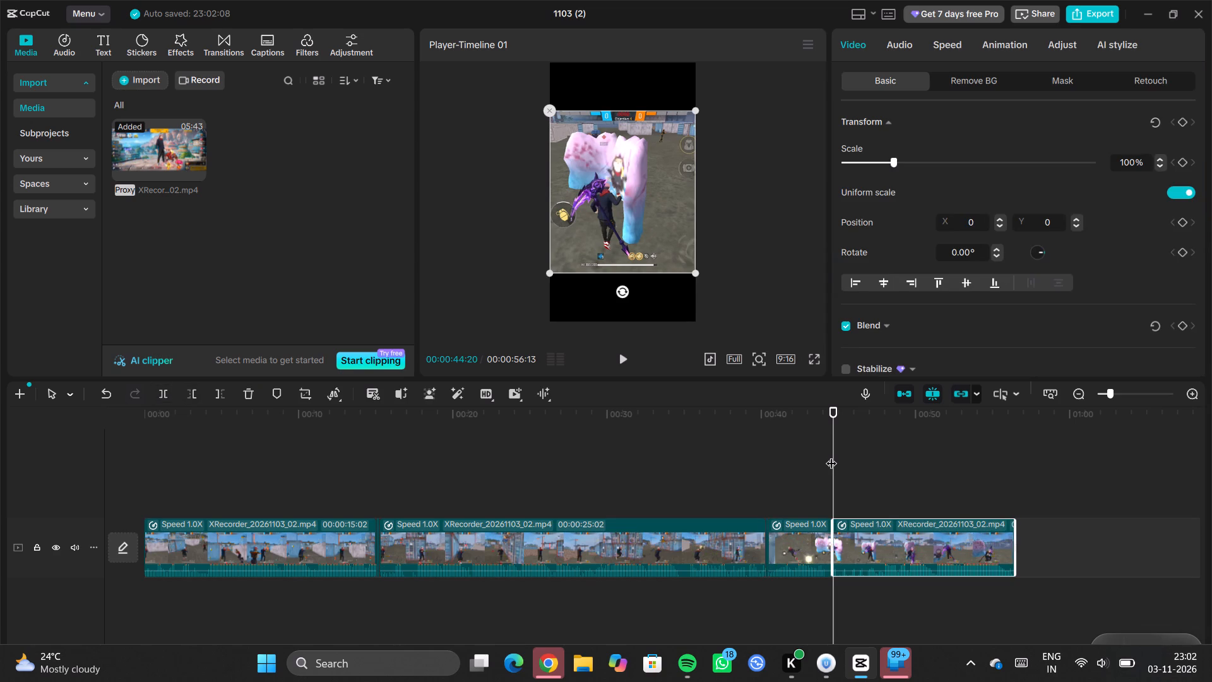
Split the last segment again at 00:00:46:07, as the character stands beside the wall facing the open ground.
drag(831, 455, 841, 464)
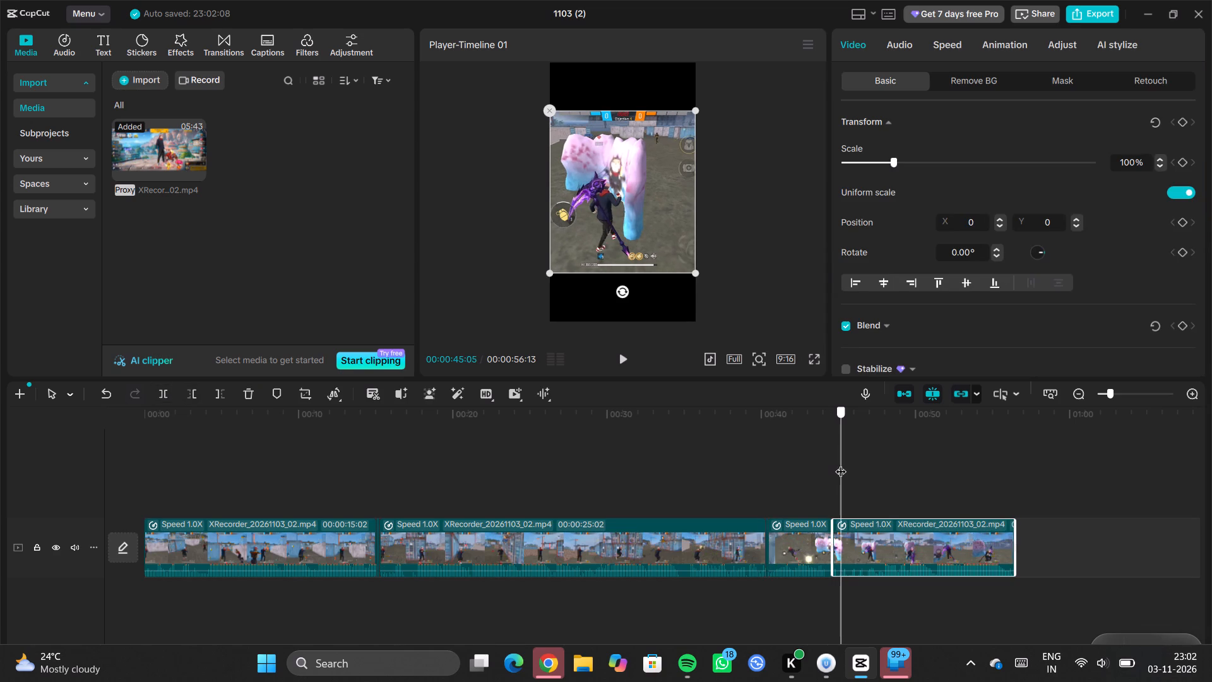
drag(841, 464, 860, 479)
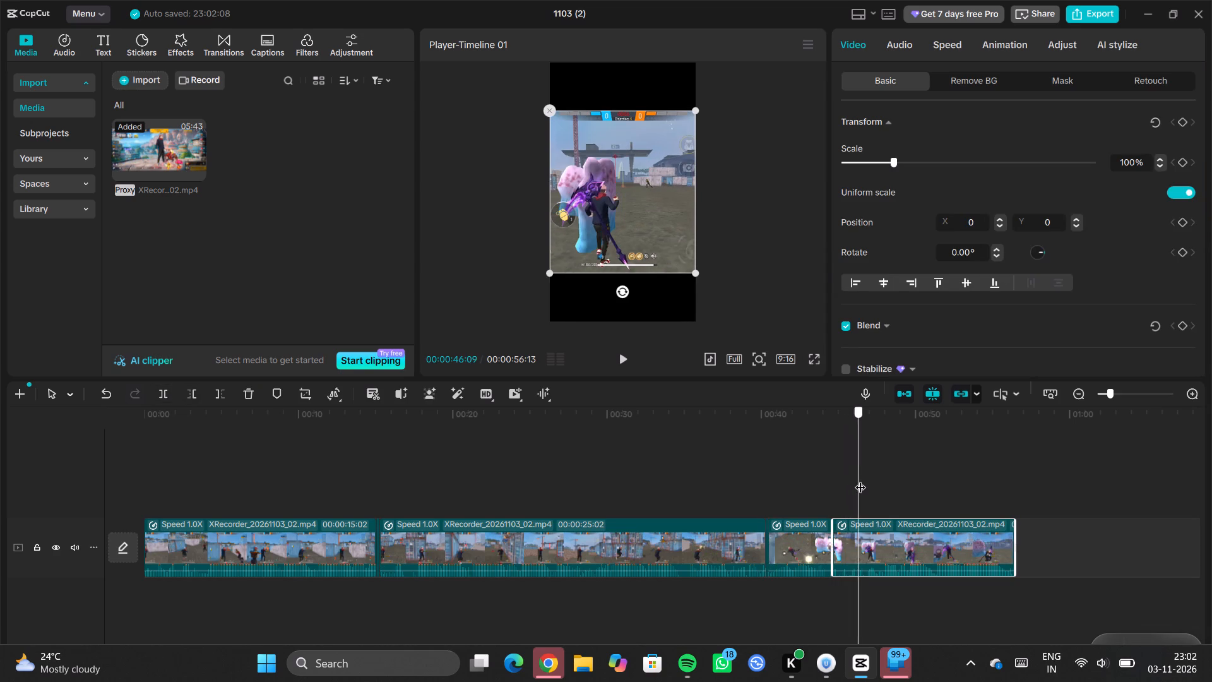
drag(860, 479, 857, 481)
click(857, 481)
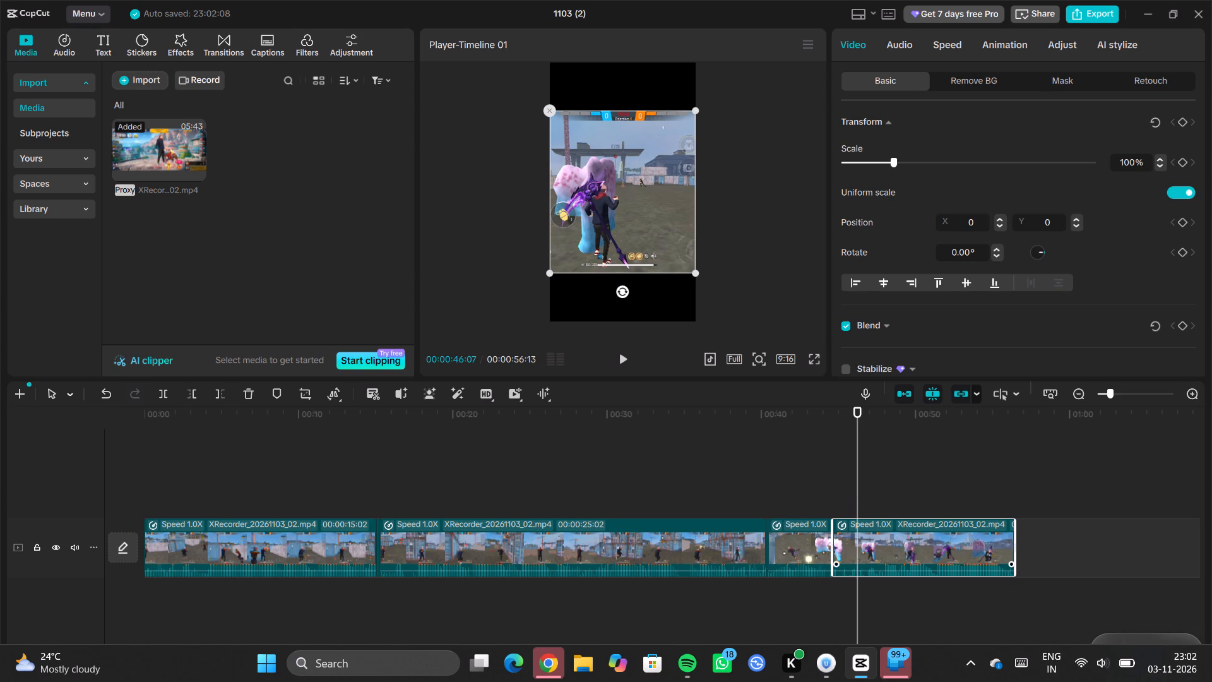
click(850, 530)
click(160, 394)
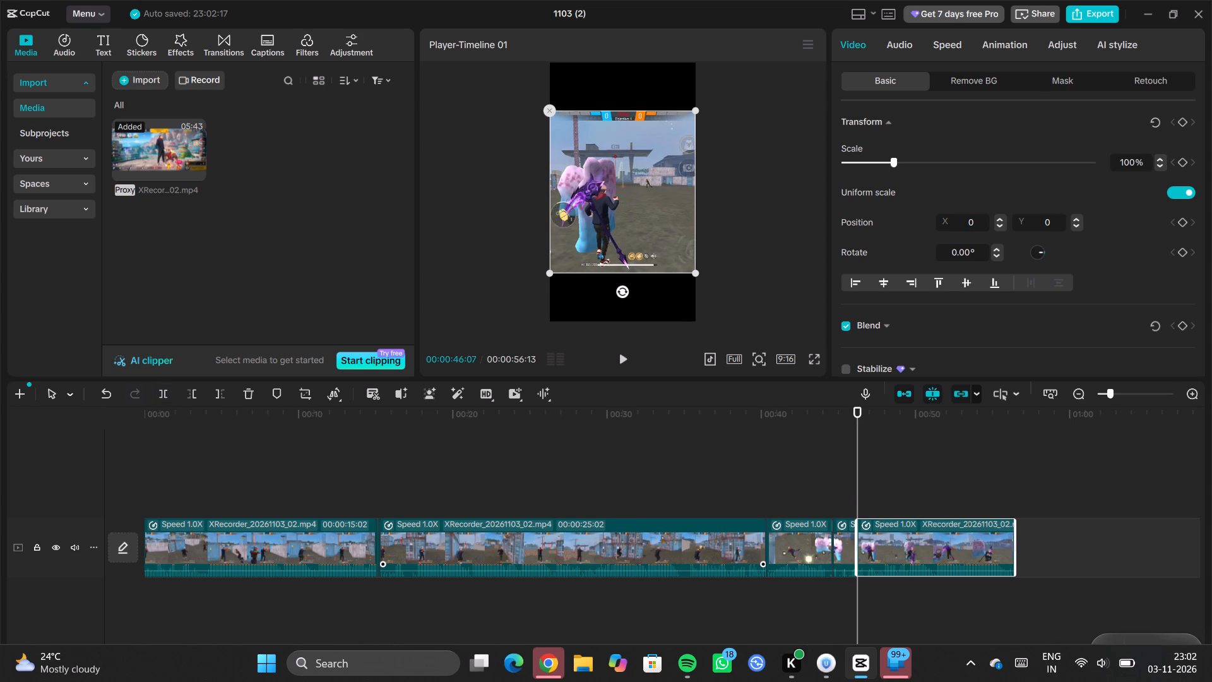
Raise the speed of the short segment between 00:00:44:20 and 00:00:46:07 to the maximum.
click(874, 455)
double_click(841, 526)
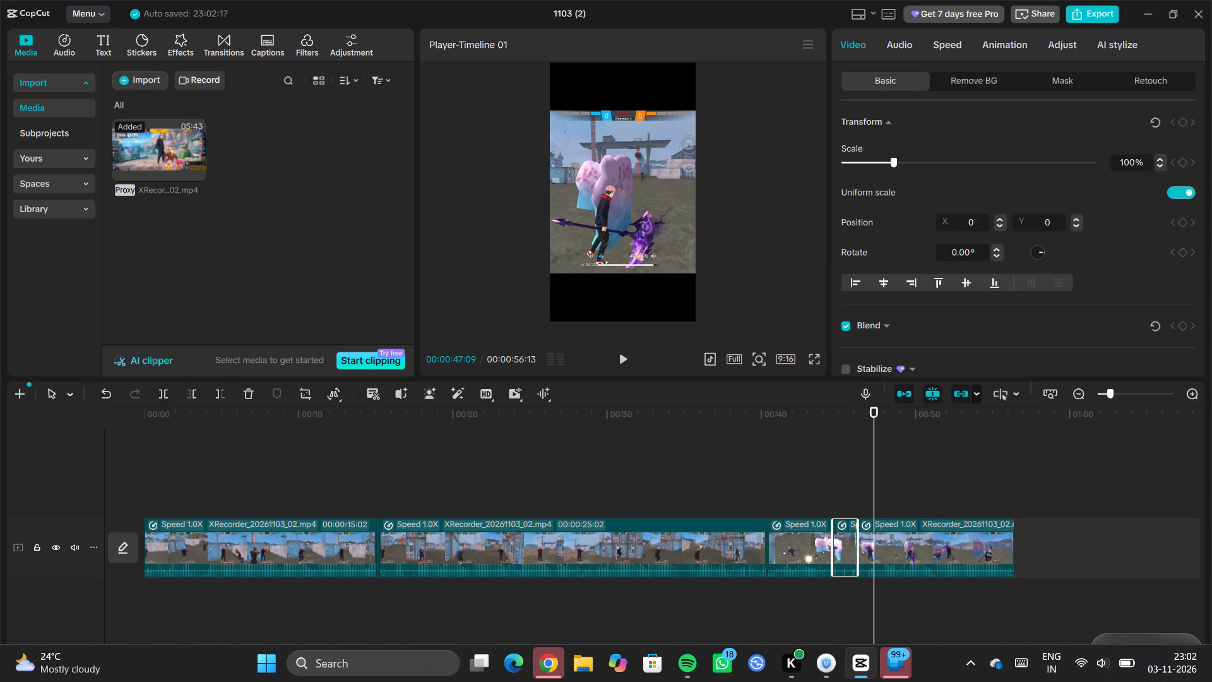
click(942, 46)
drag(901, 143, 908, 143)
drag(1033, 155, 1160, 155)
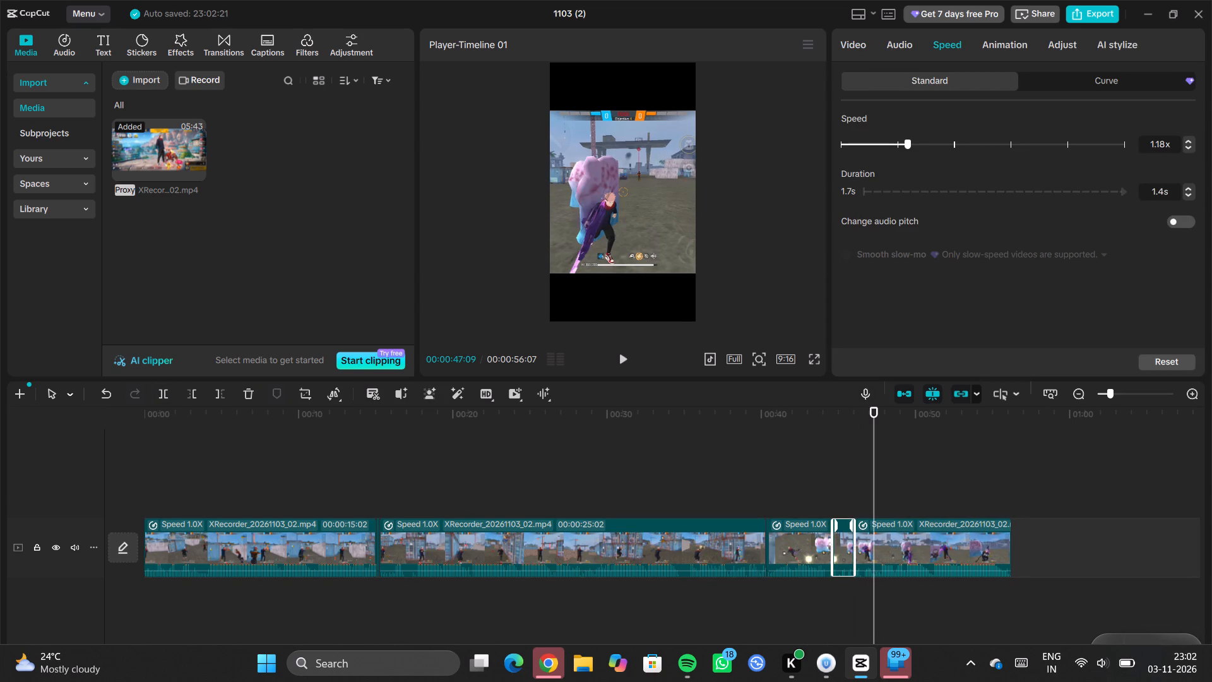
drag(1160, 155, 1211, 157)
click(908, 141)
drag(910, 141, 1211, 139)
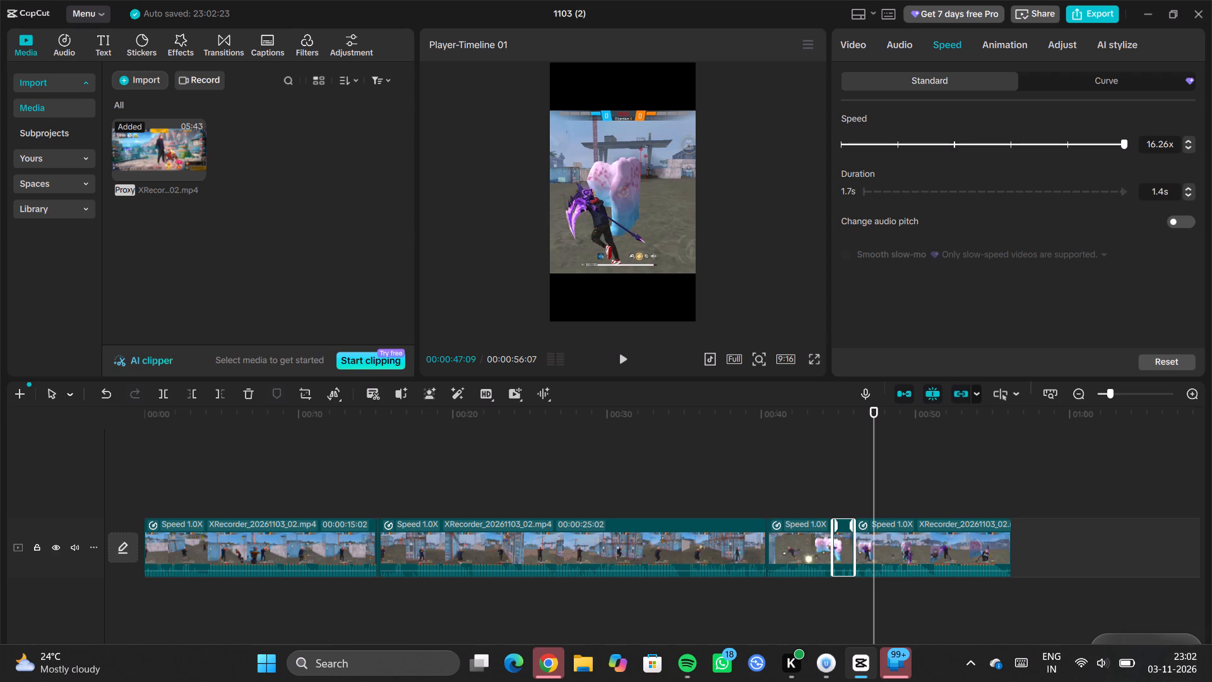
Play the timeline from shortly before the newly sped-up segment through to the end to review the edit.
double_click(814, 485)
key(space)
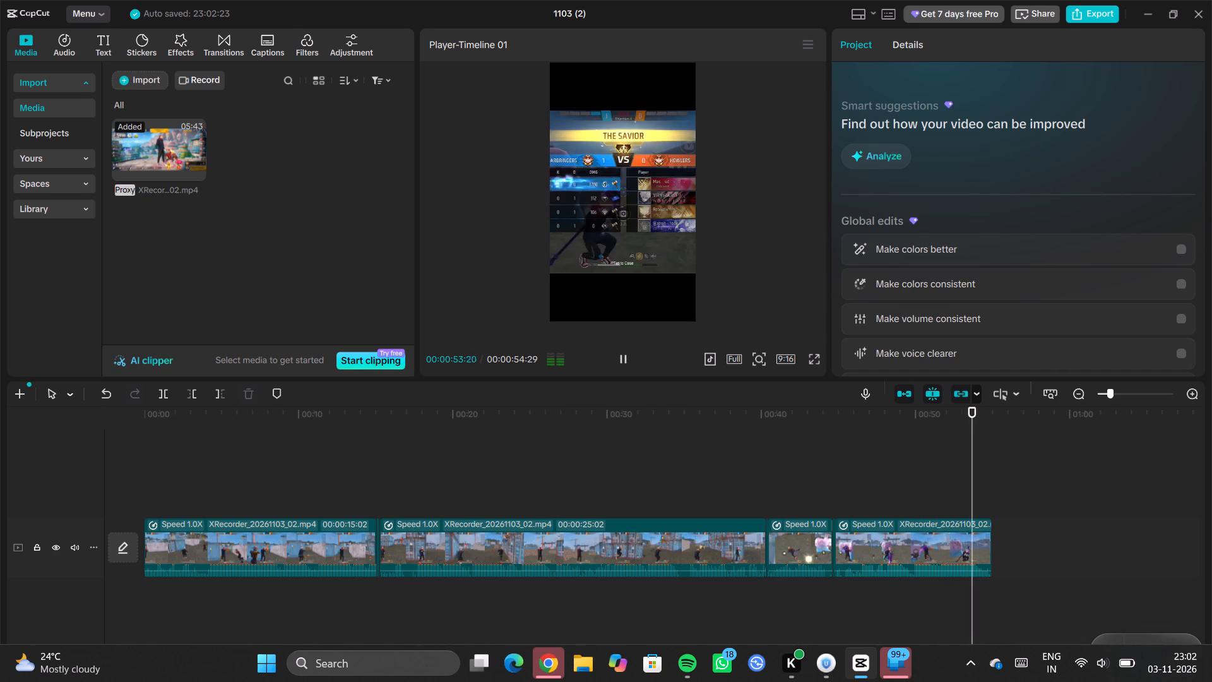
Show the preview in full screen and play the edited video from the beginning to review it.
click(814, 359)
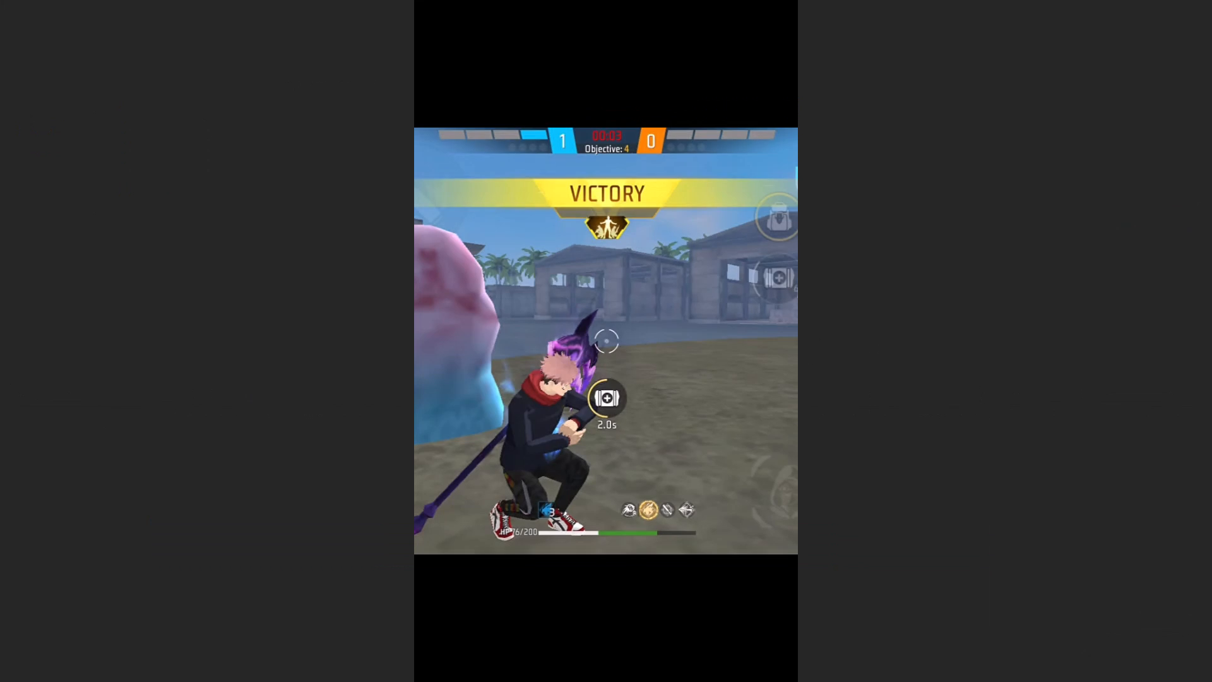
drag(418, 606, 435, 601)
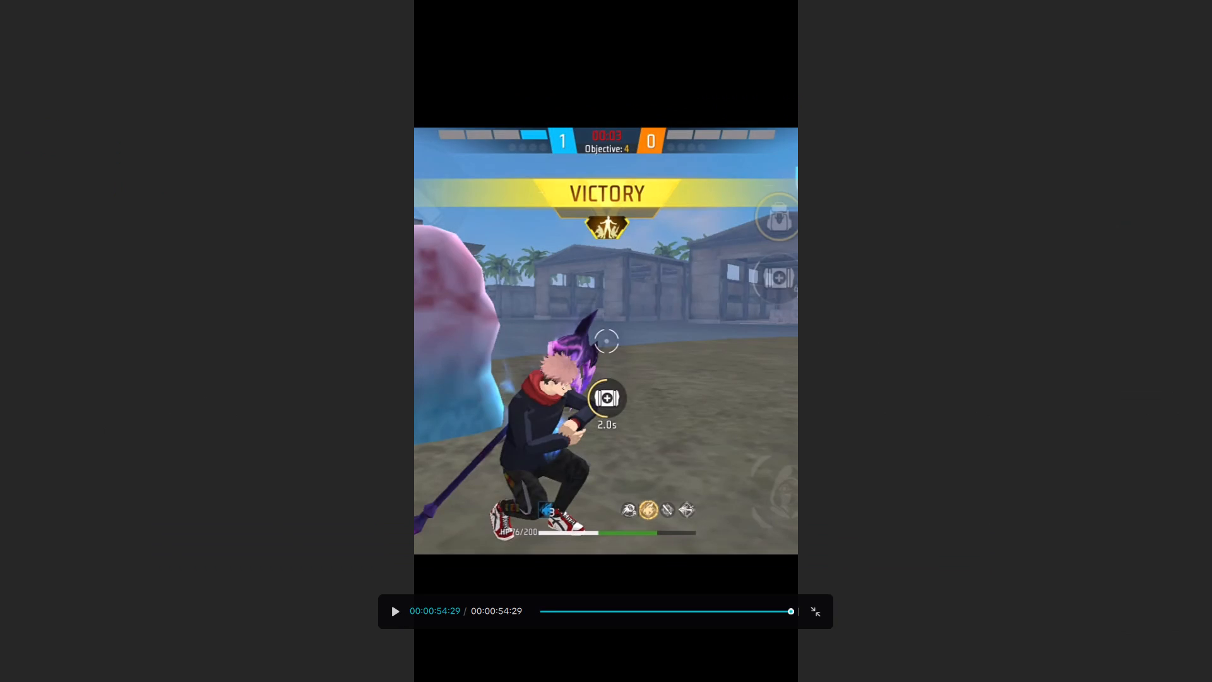
key(space)
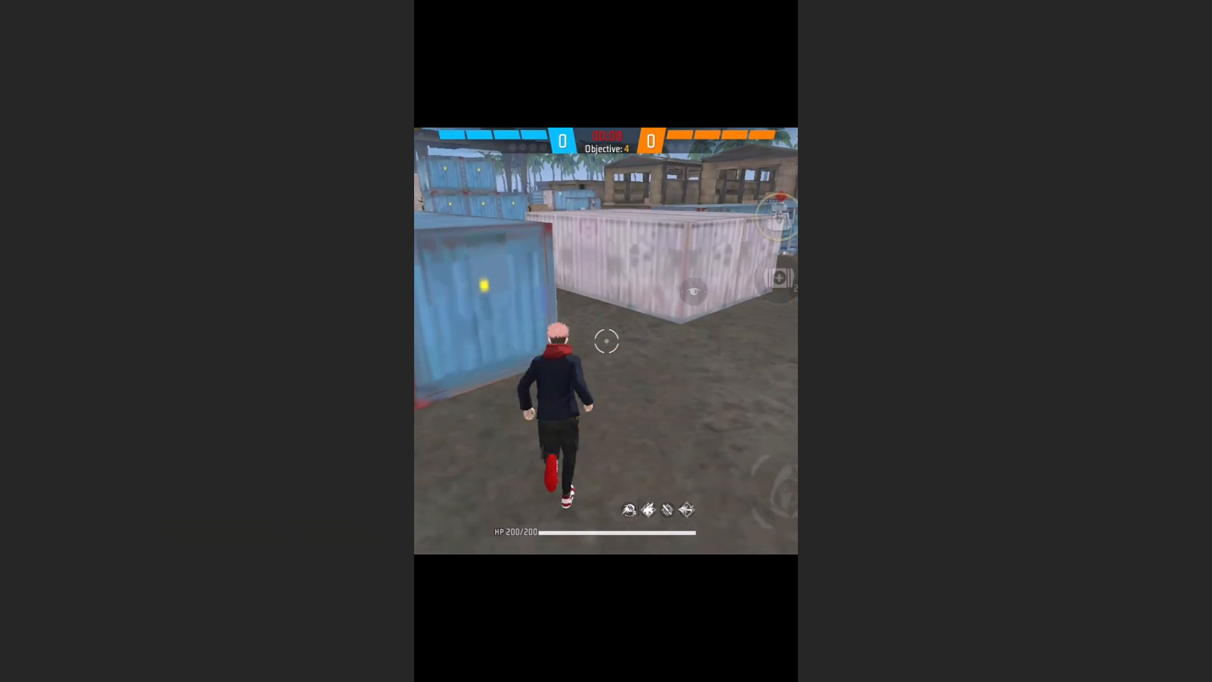
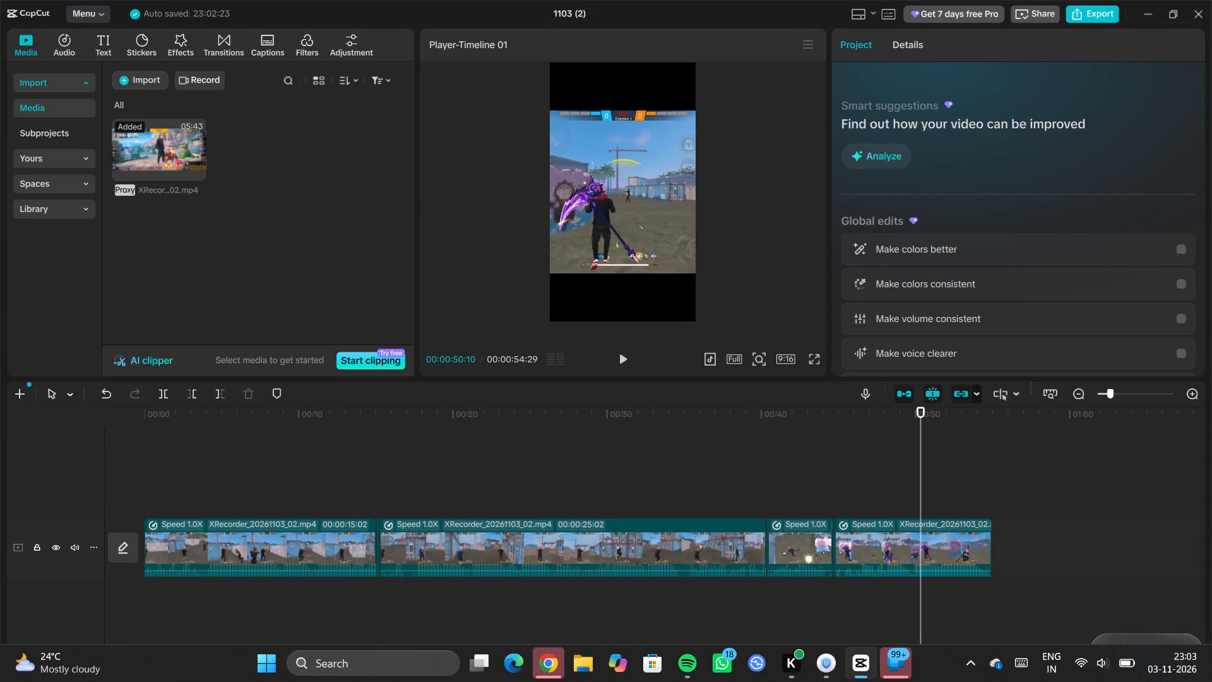
click(1188, 394)
click(1188, 394)
click(1188, 394)
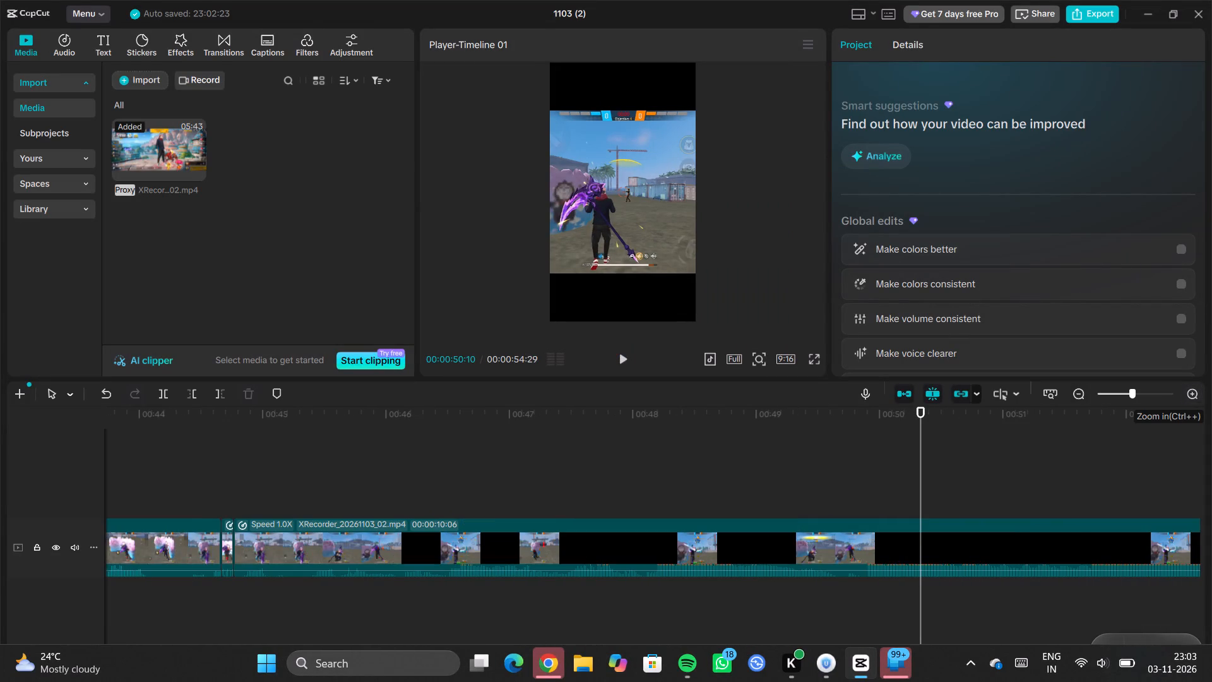
click(226, 535)
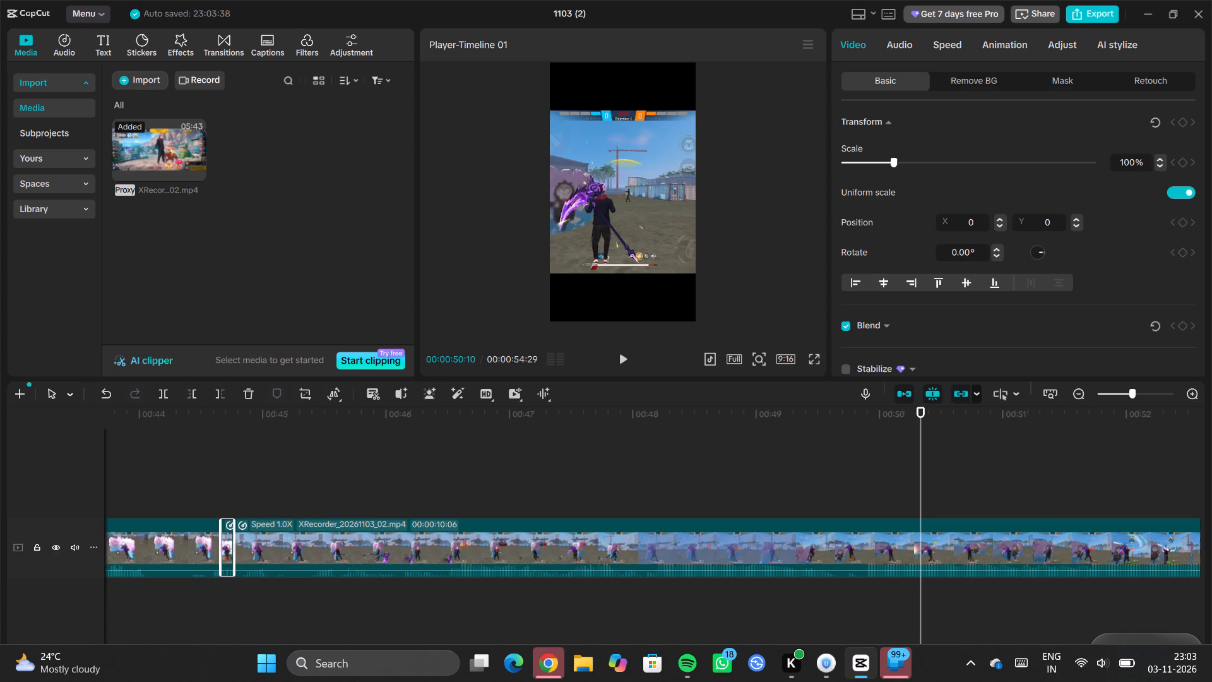
click(252, 395)
Play the timeline from 00:00:44:16, just before the deleted segment's place, through to the end to review the join.
click(206, 489)
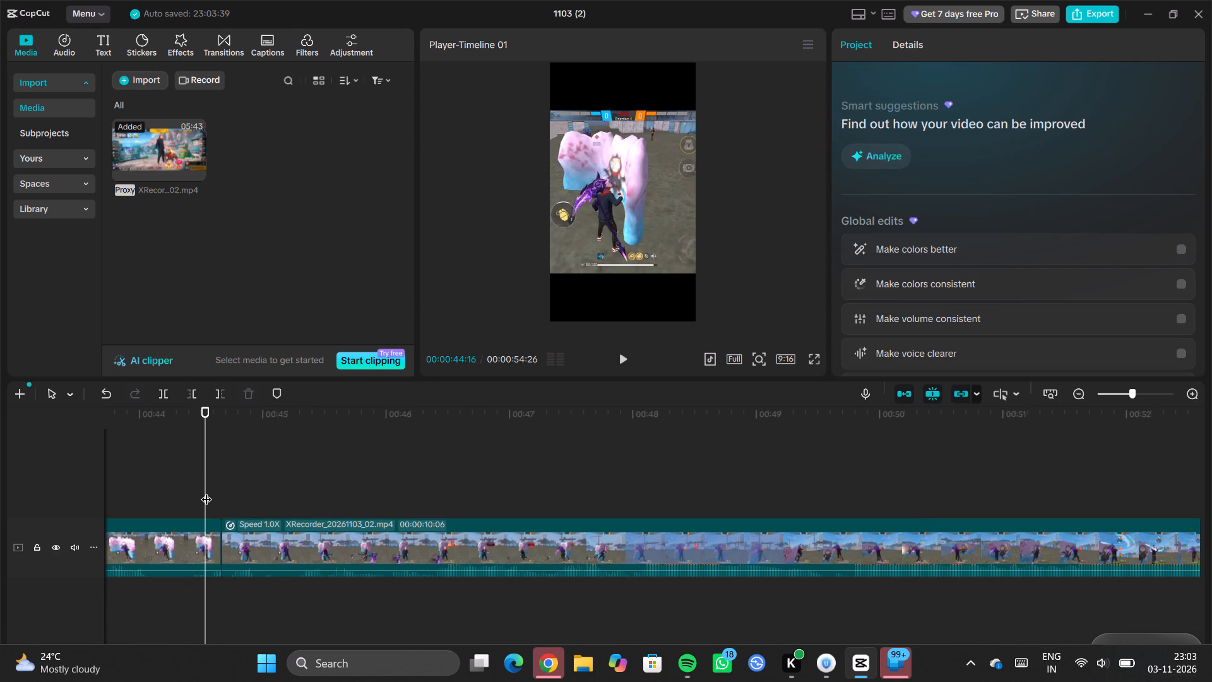
key(space)
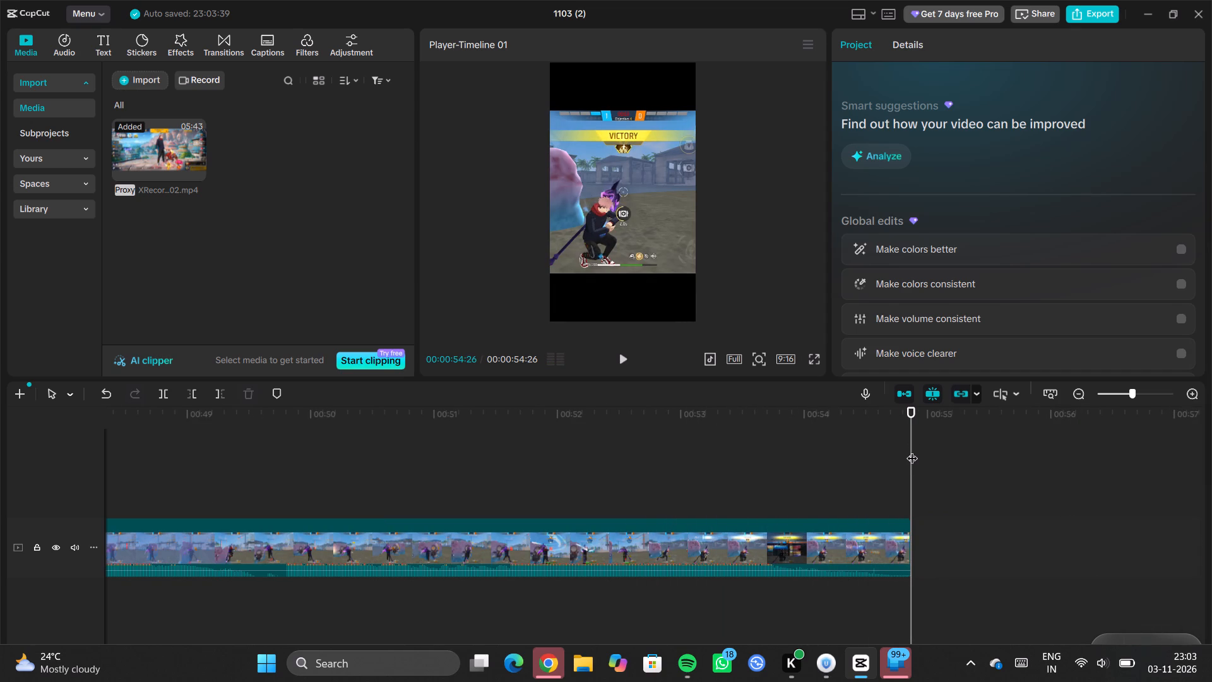
Scrub through the ending between about 00:00:53:17 and the last frame to check the scoreboard and victory frames.
drag(912, 450, 757, 488)
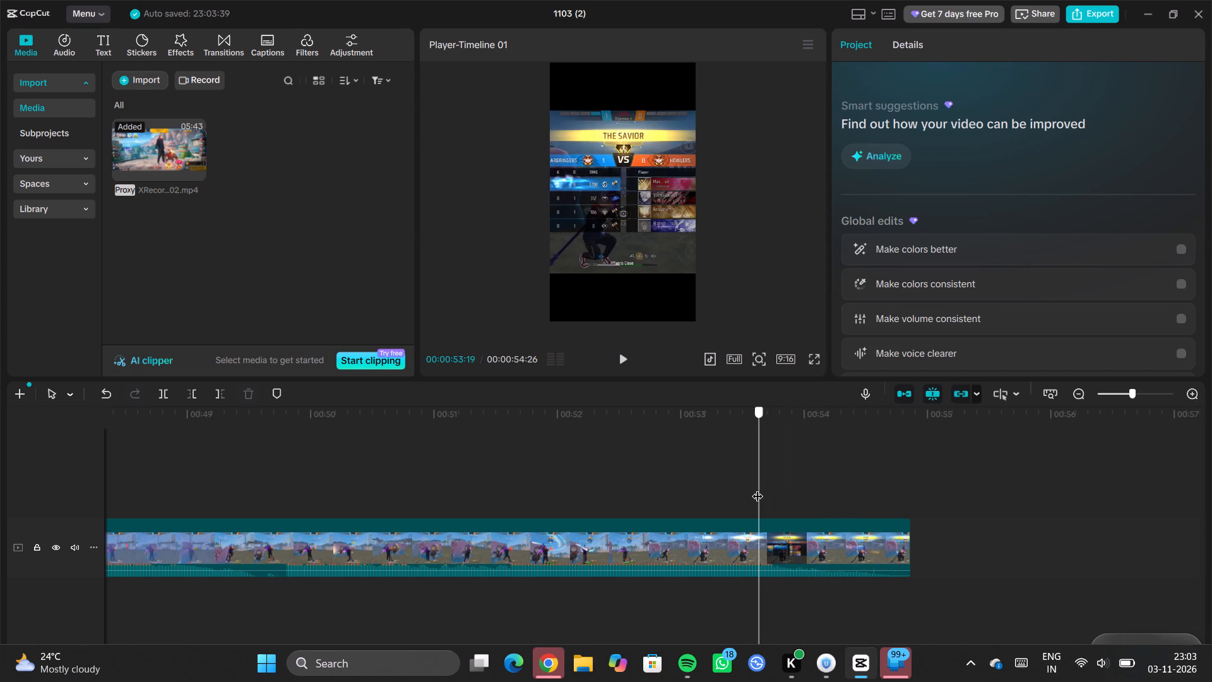
drag(757, 488, 754, 503)
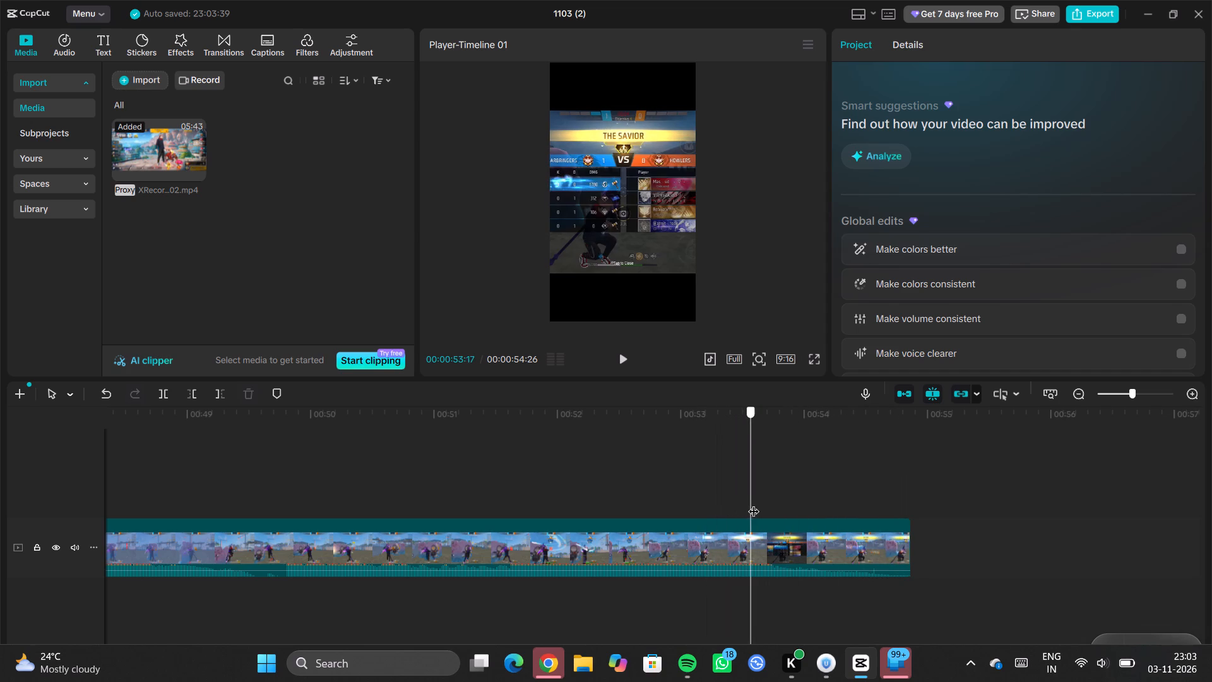
drag(754, 503, 768, 504)
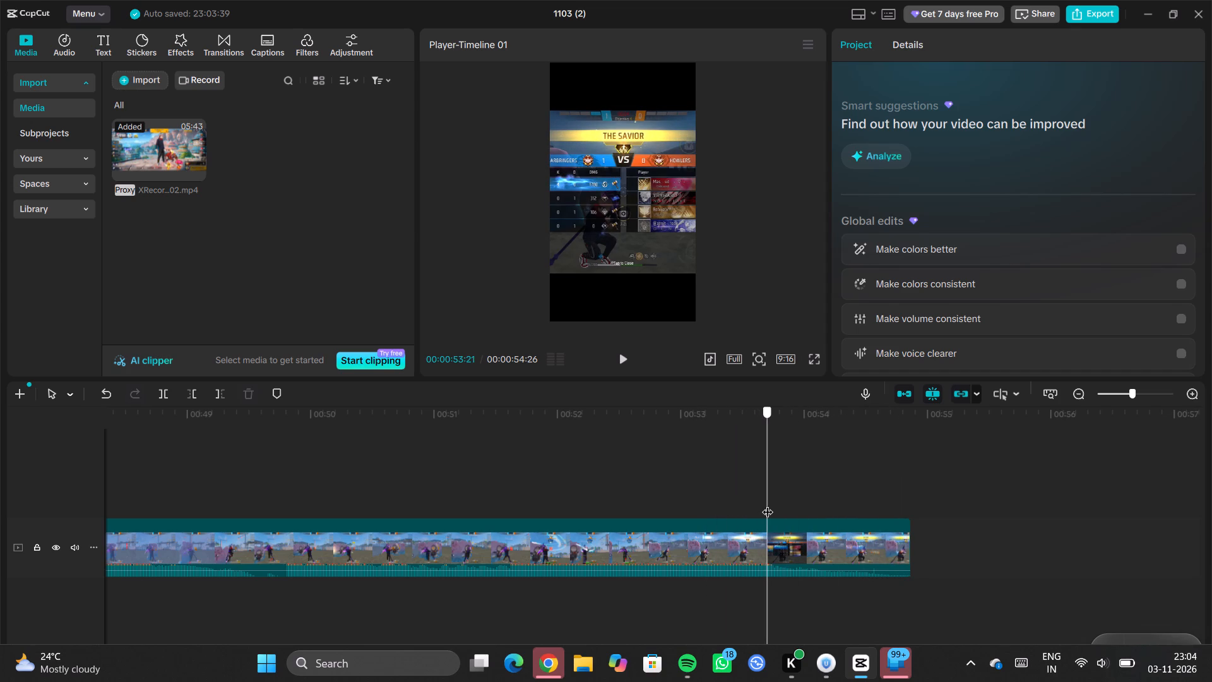
drag(768, 504, 819, 509)
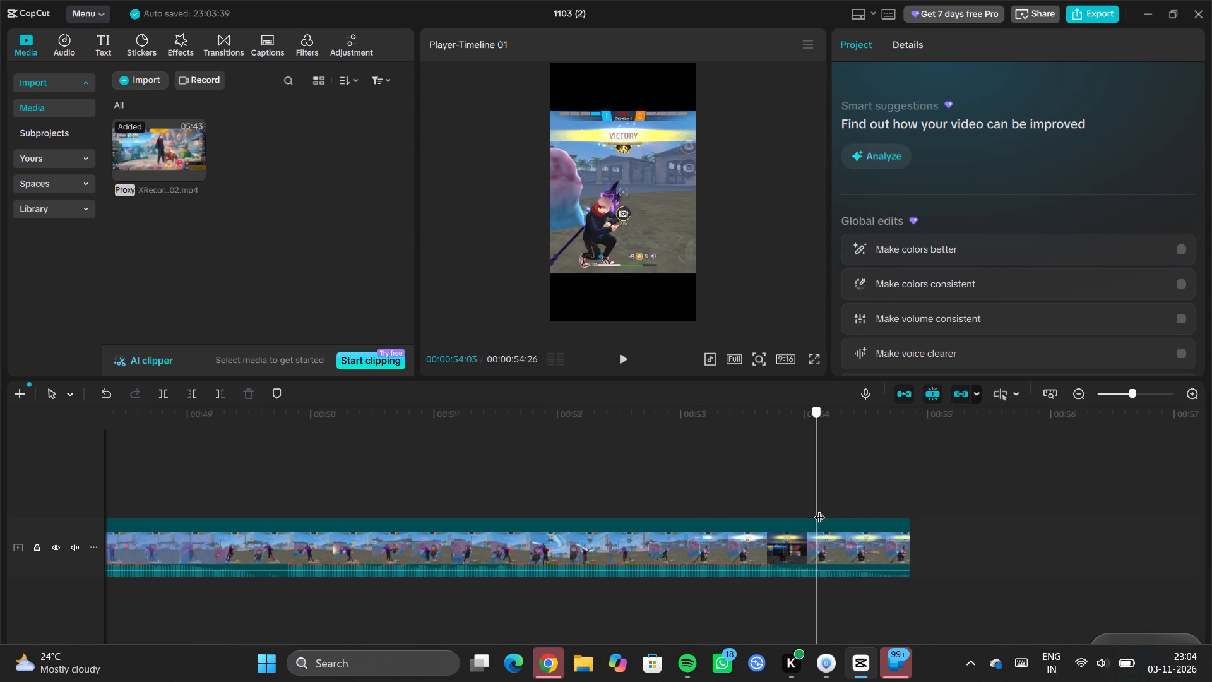
drag(819, 509, 992, 510)
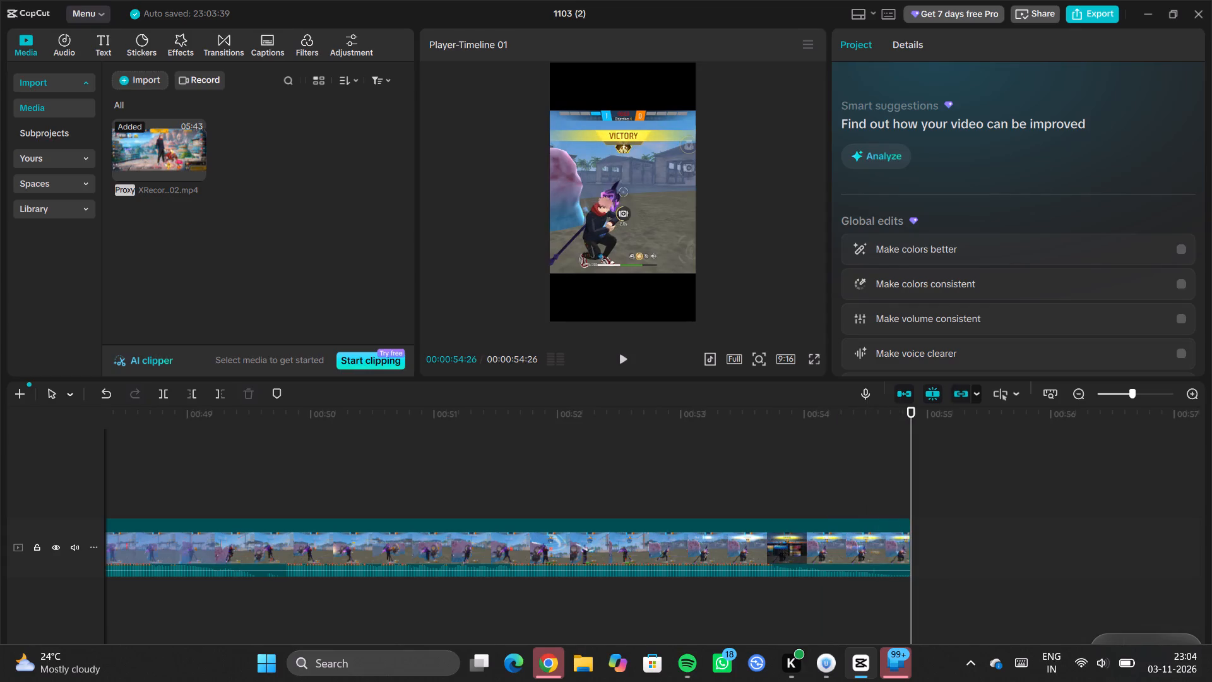
Close the 1103 (2) project window.
click(1211, 5)
click(1208, 15)
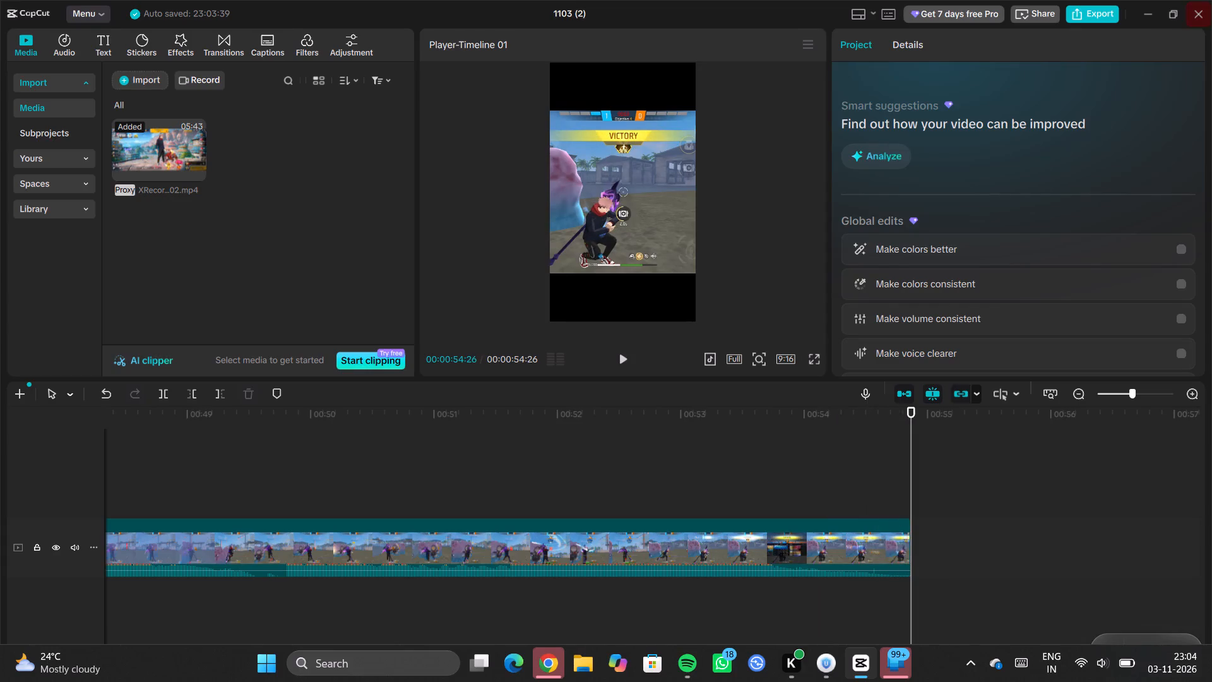
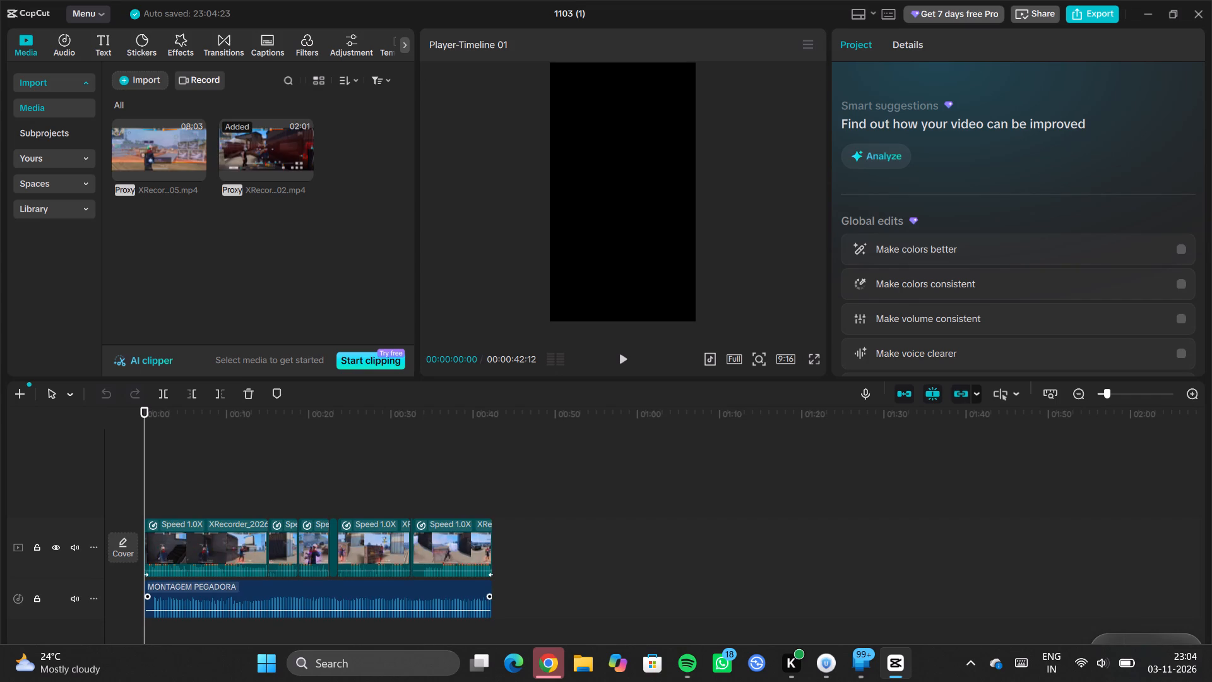
Examine the basic colour, lightness and effects adjustments of the first timeline clip in project 1103 (1), with the playhead at 00:00:09:09.
click(171, 548)
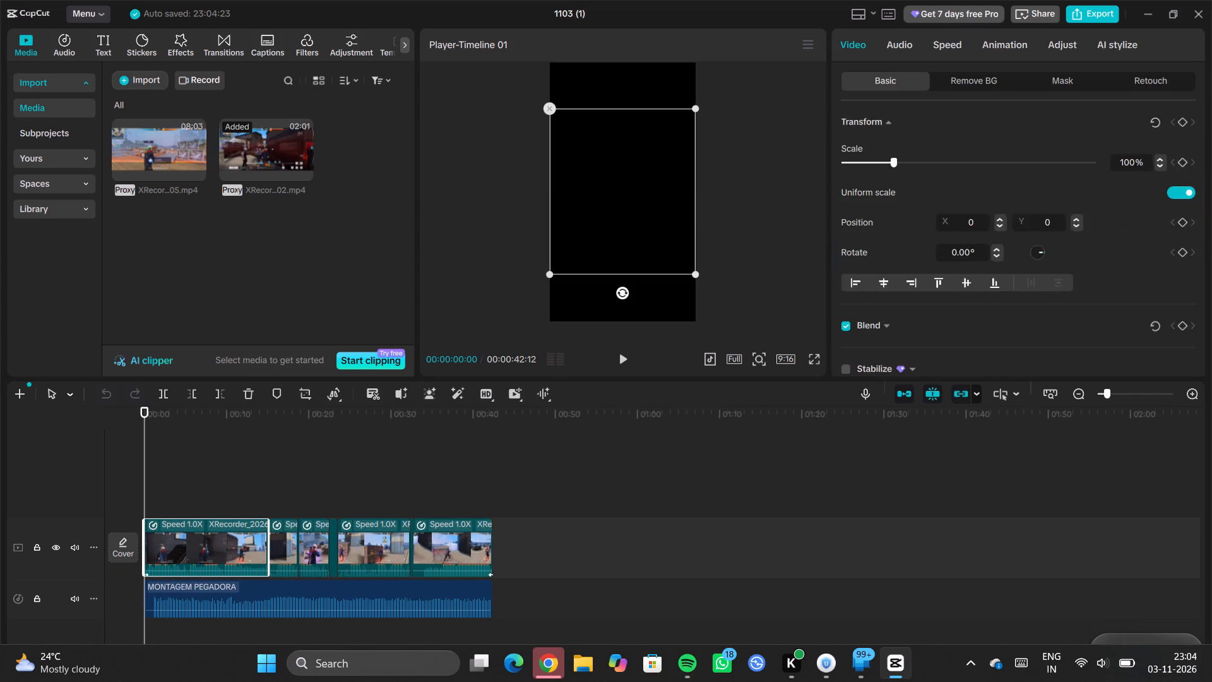
click(221, 477)
click(196, 530)
click(1057, 41)
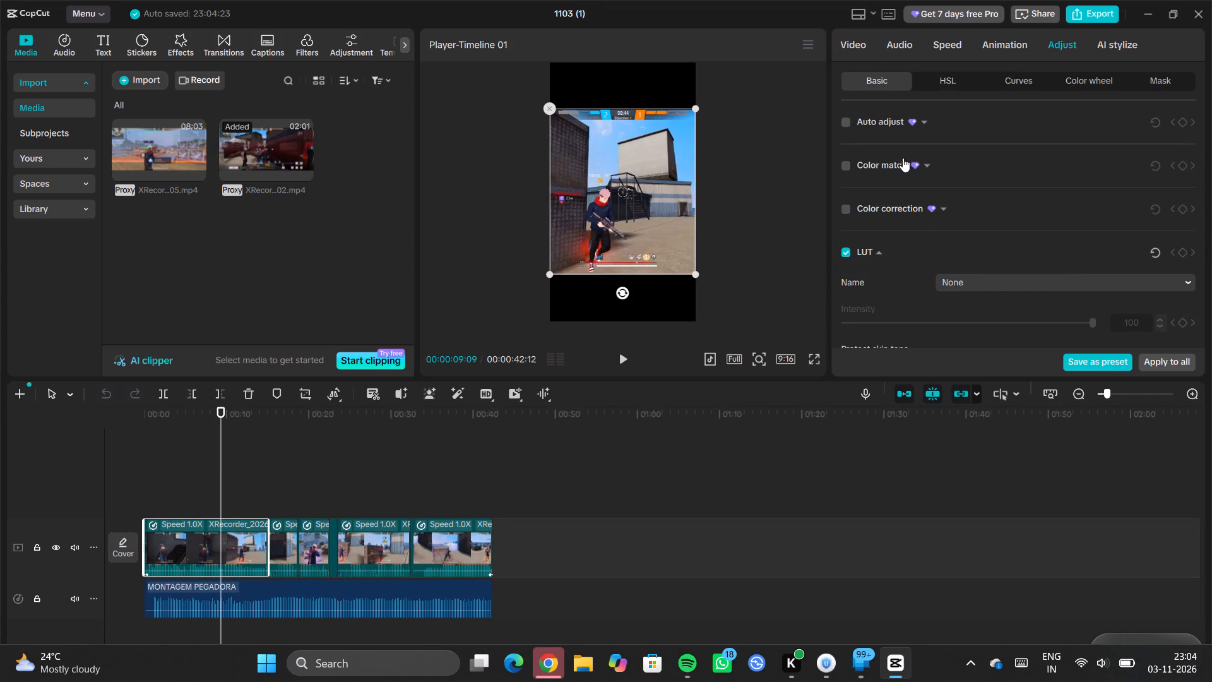
scroll(905, 158, down, 3)
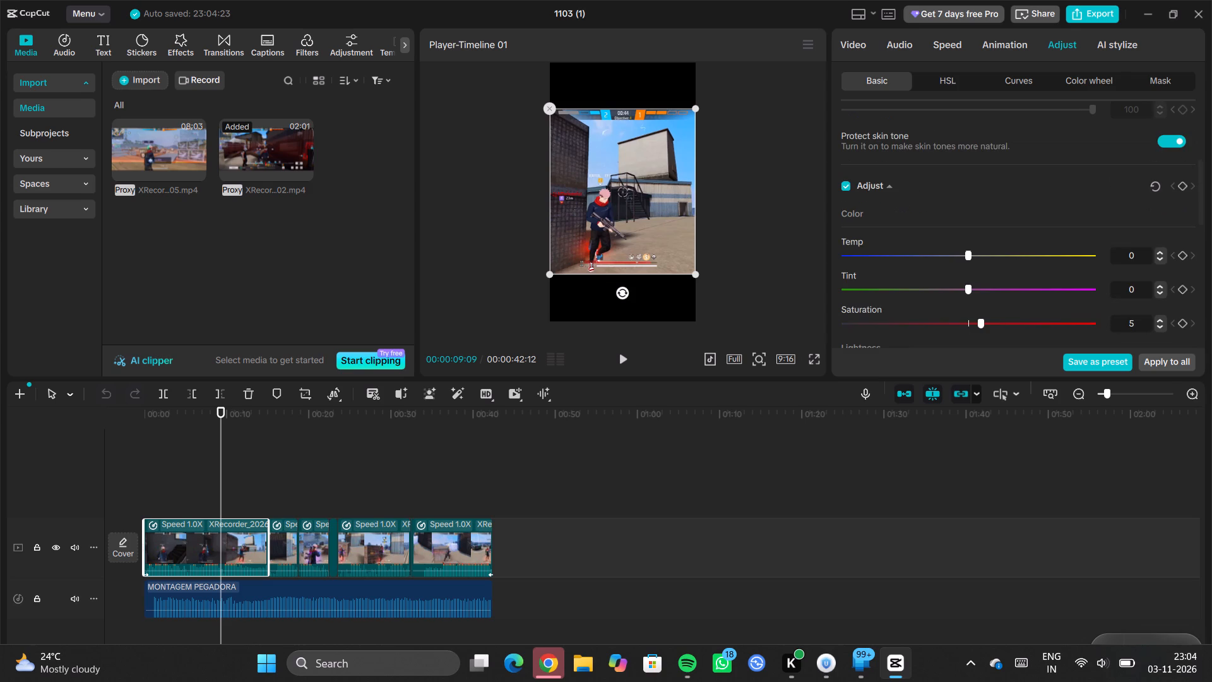
scroll(960, 149, down, 2)
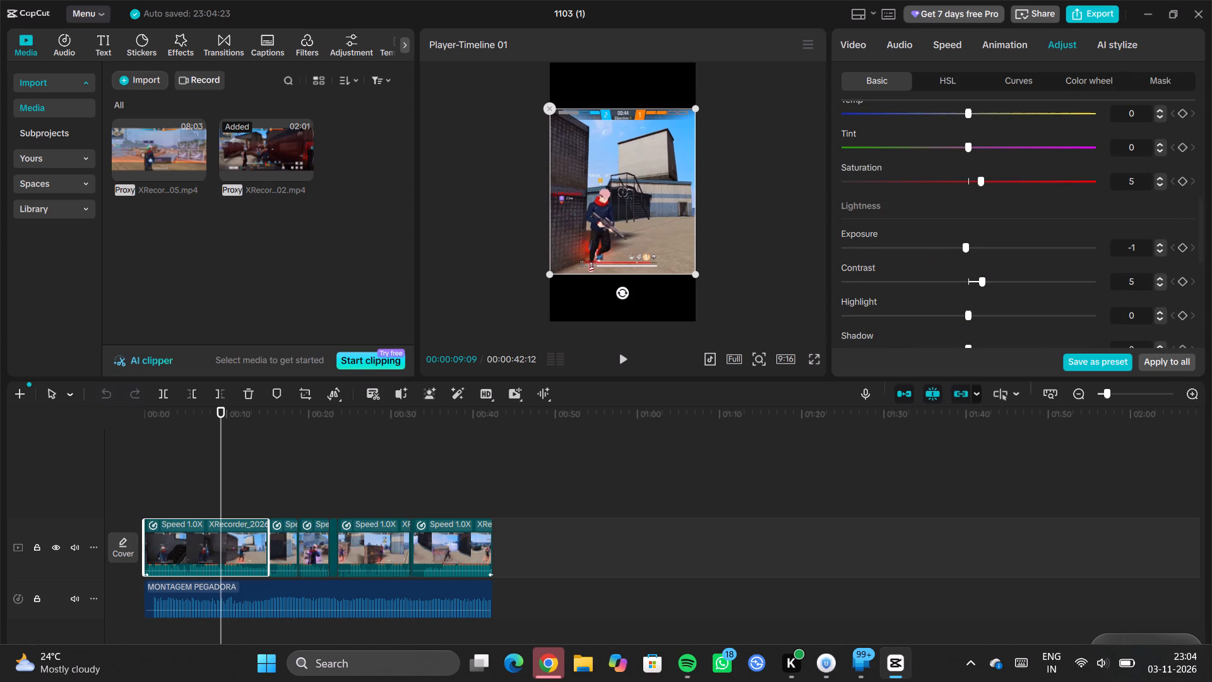
scroll(960, 149, down, 11)
scroll(960, 149, up, 2)
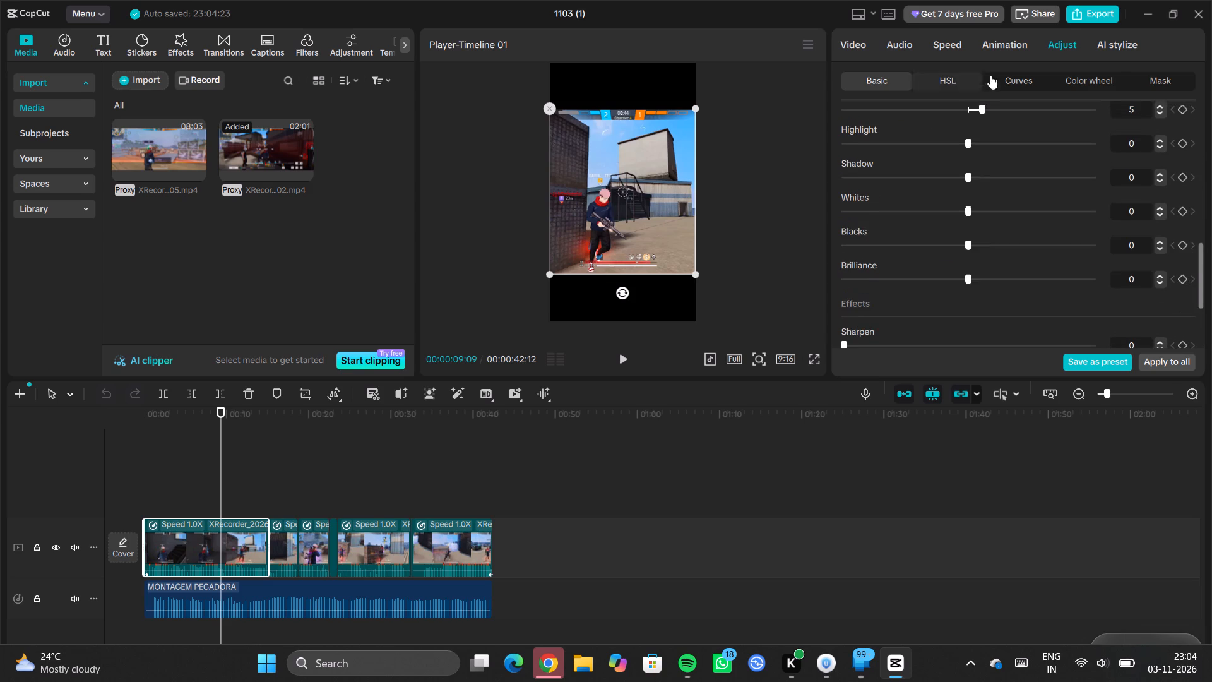
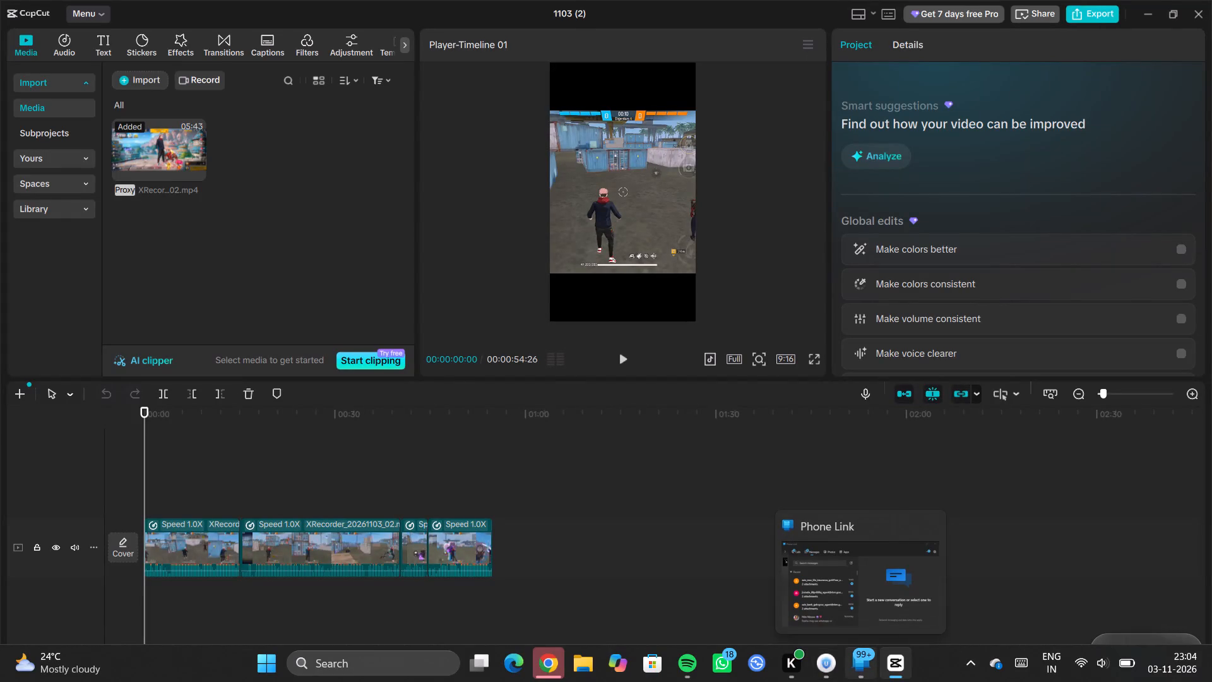
Close the Phone Link window.
click(927, 531)
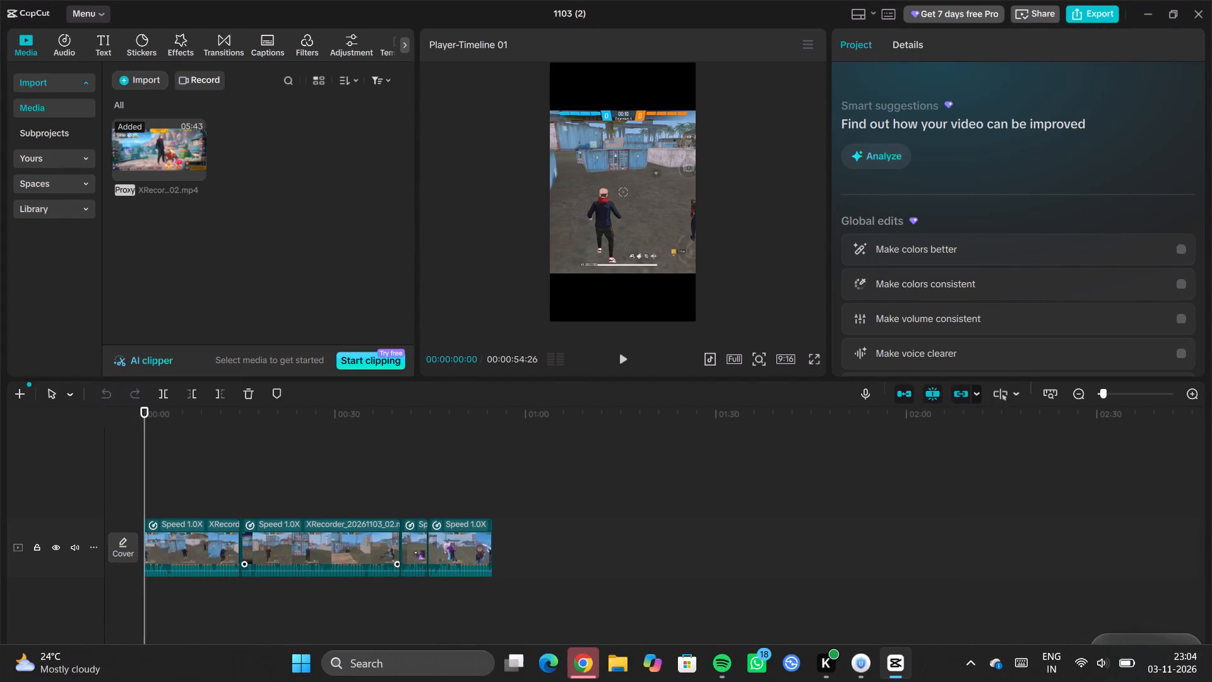
Set the saturation of the first timeline clip in project 1103 (2) to 5 in its basic colour adjustments.
click(189, 542)
click(1066, 41)
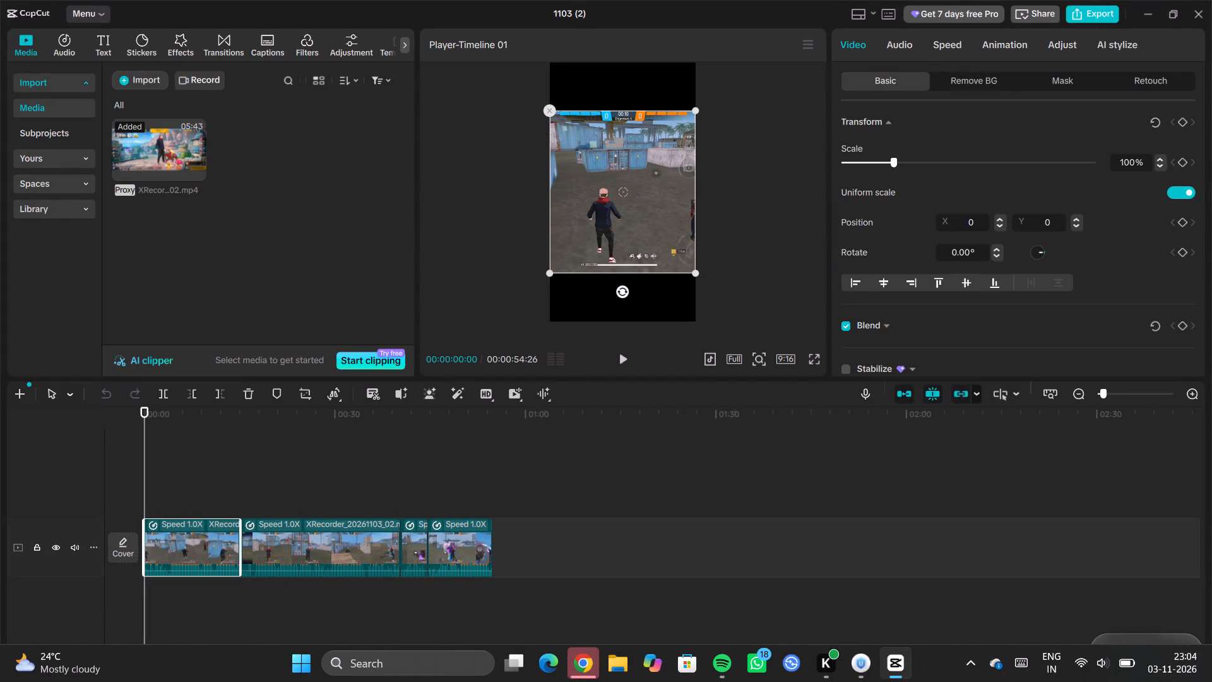
scroll(905, 288, down, 3)
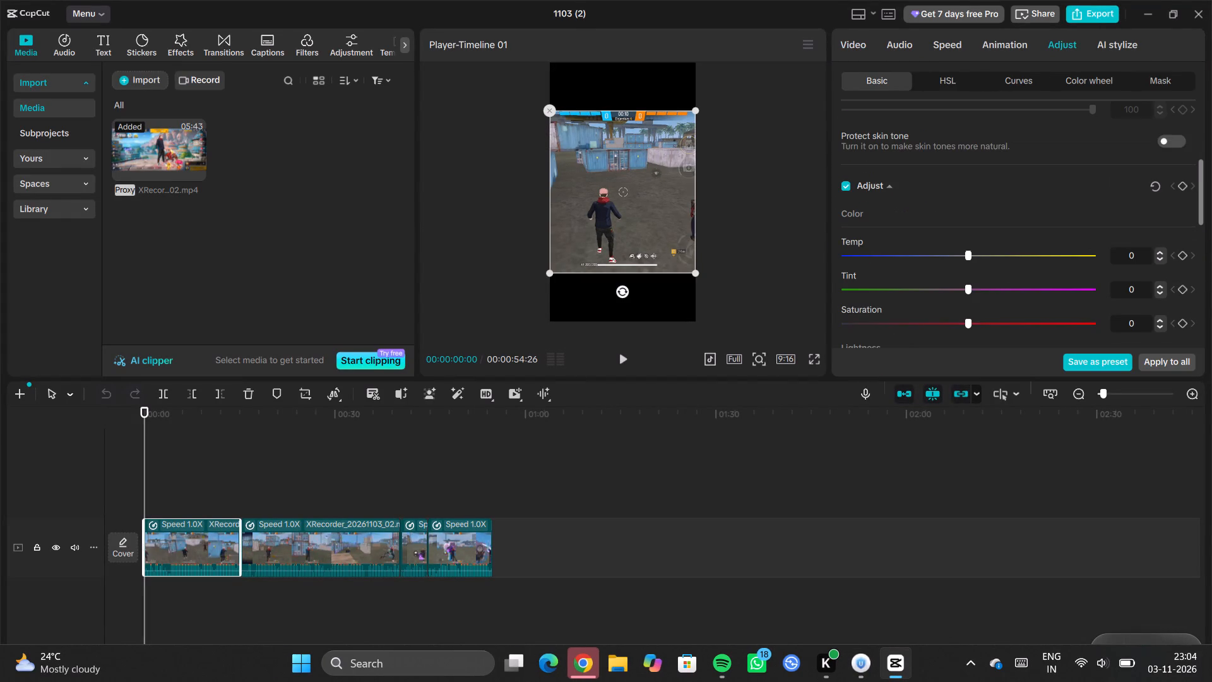
scroll(927, 287, down, 1)
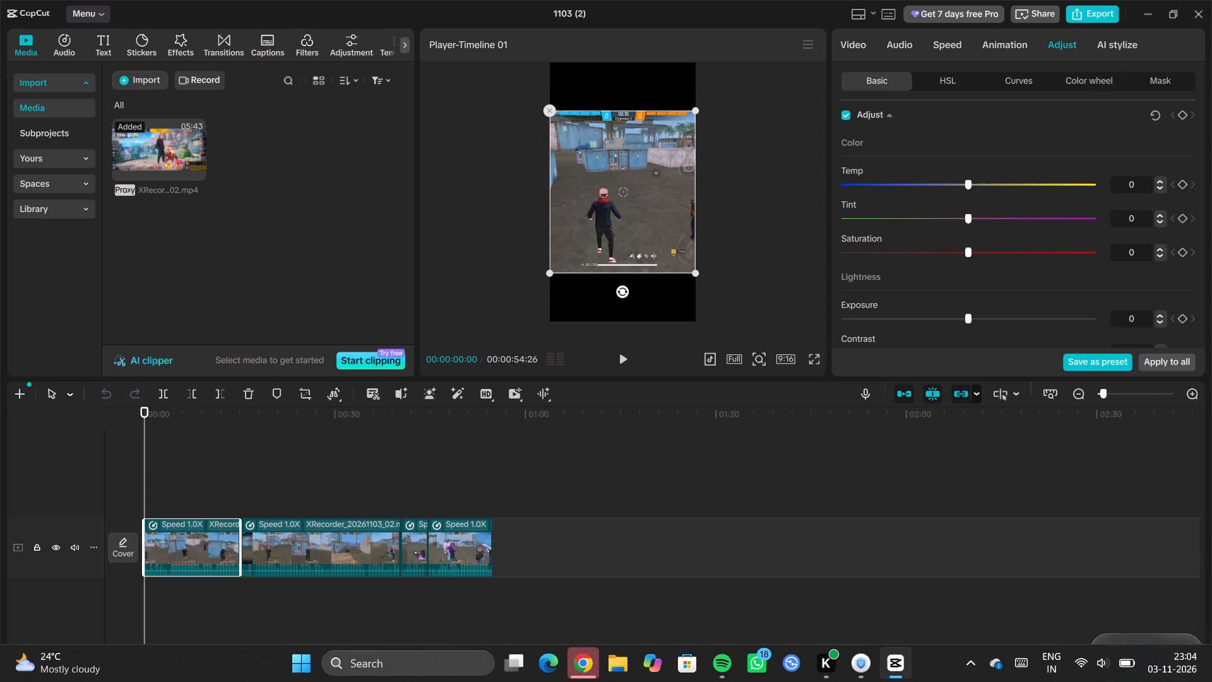
click(1142, 253)
key(BackSpace)
key(5)
key(Return)
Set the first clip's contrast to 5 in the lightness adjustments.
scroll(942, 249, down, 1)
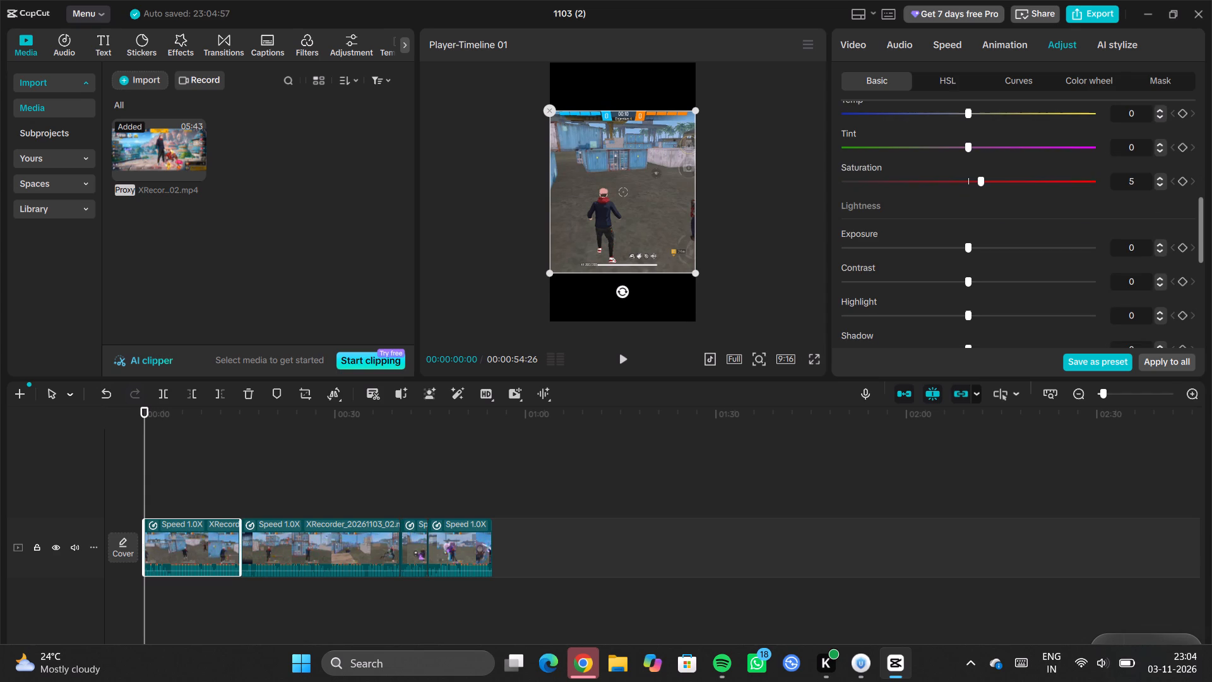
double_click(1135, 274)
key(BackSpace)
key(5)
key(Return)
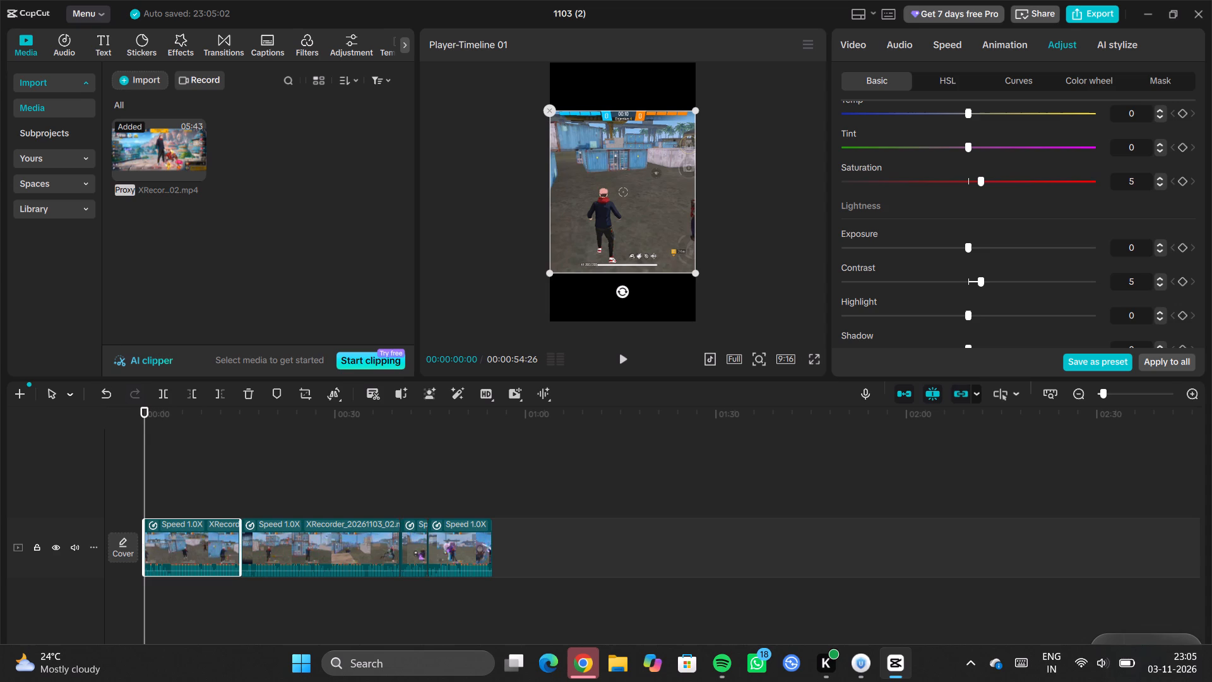
Set the first clip's colour temperature (Temp) to 3.
scroll(1025, 194, down, 3)
scroll(925, 270, up, 1)
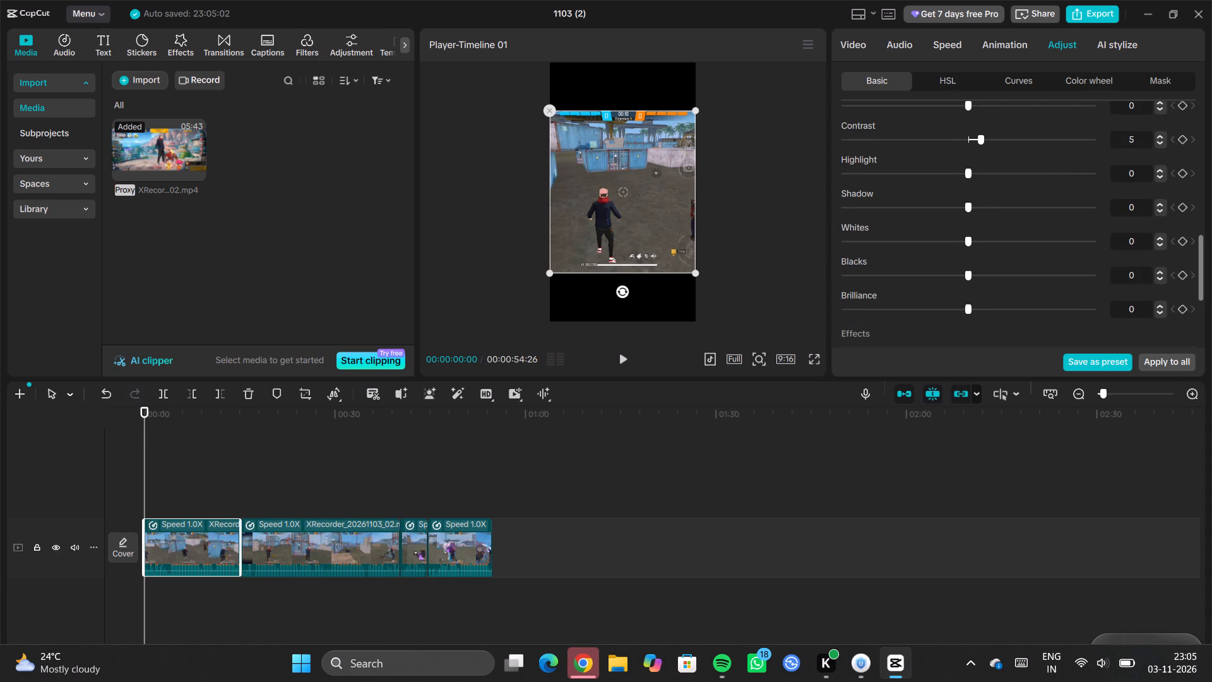
scroll(925, 270, up, 3)
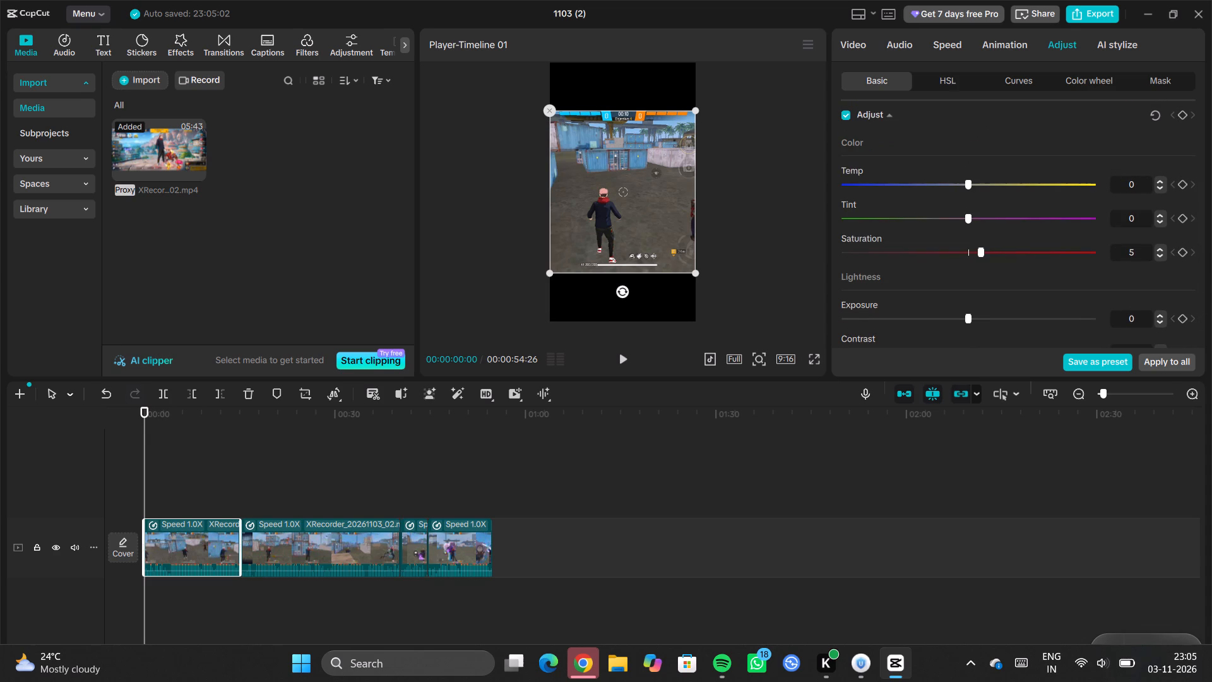
click(1145, 185)
key(BackSpace)
key(3)
key(Return)
Set the first clip's contrast to 8.
scroll(940, 213, down, 1)
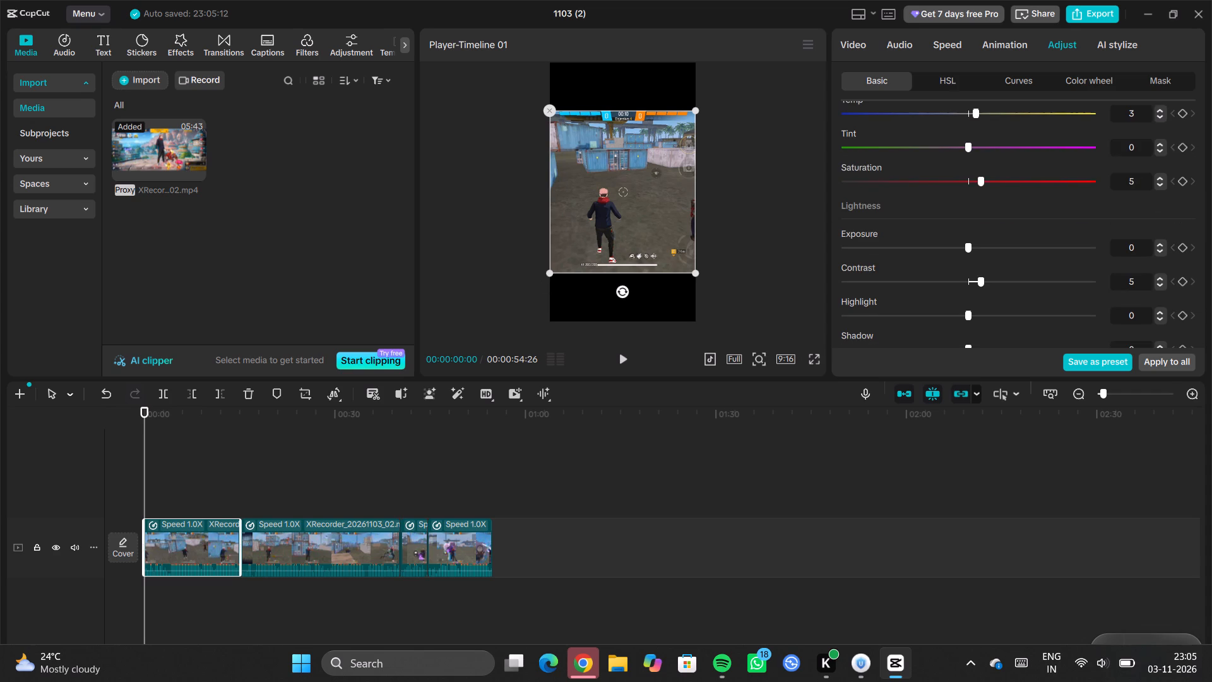
click(1147, 278)
key(BackSpace)
key(8)
key(Return)
Apply the first clip's colour and lightness adjustments to all clips.
click(1151, 361)
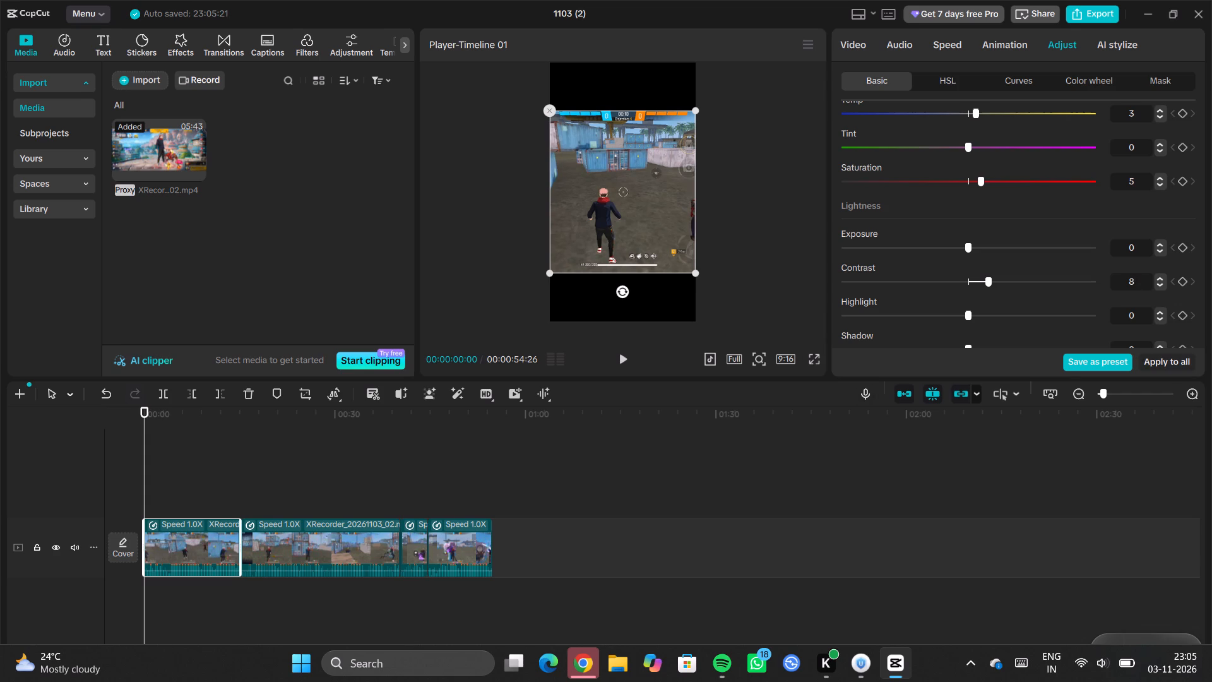
Play the adjusted video in full screen from the start to check the colours, and stop back in the editor.
double_click(815, 357)
key(space)
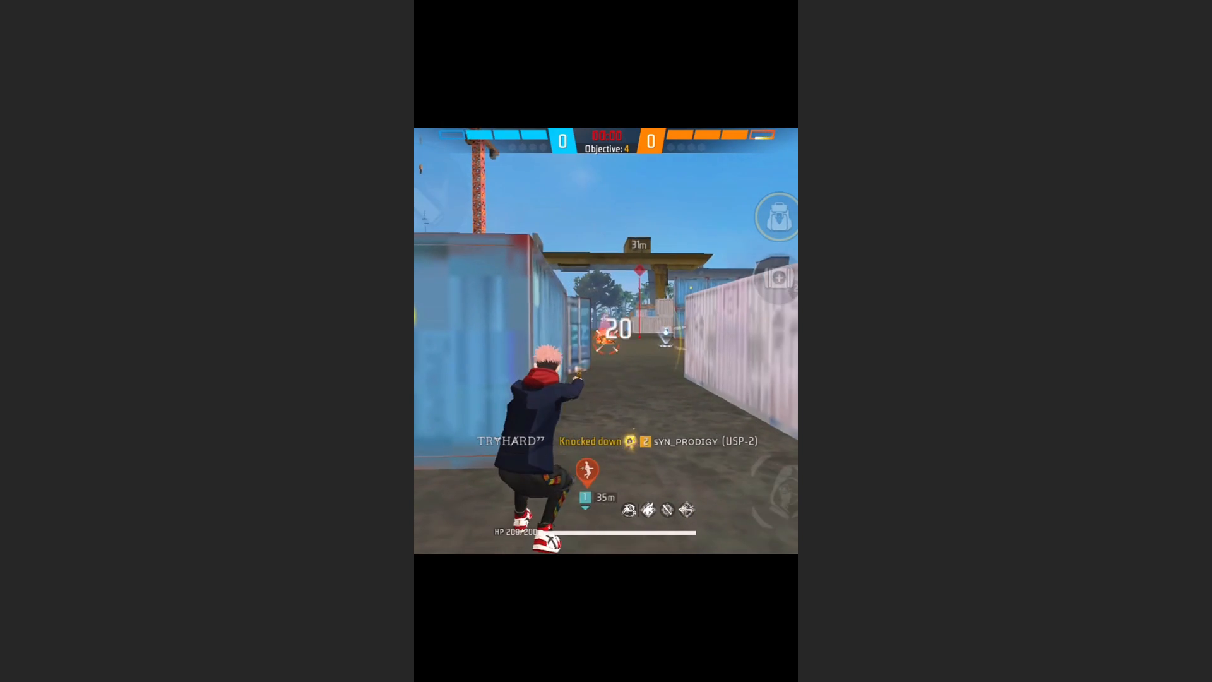
key(Escape)
key(space)
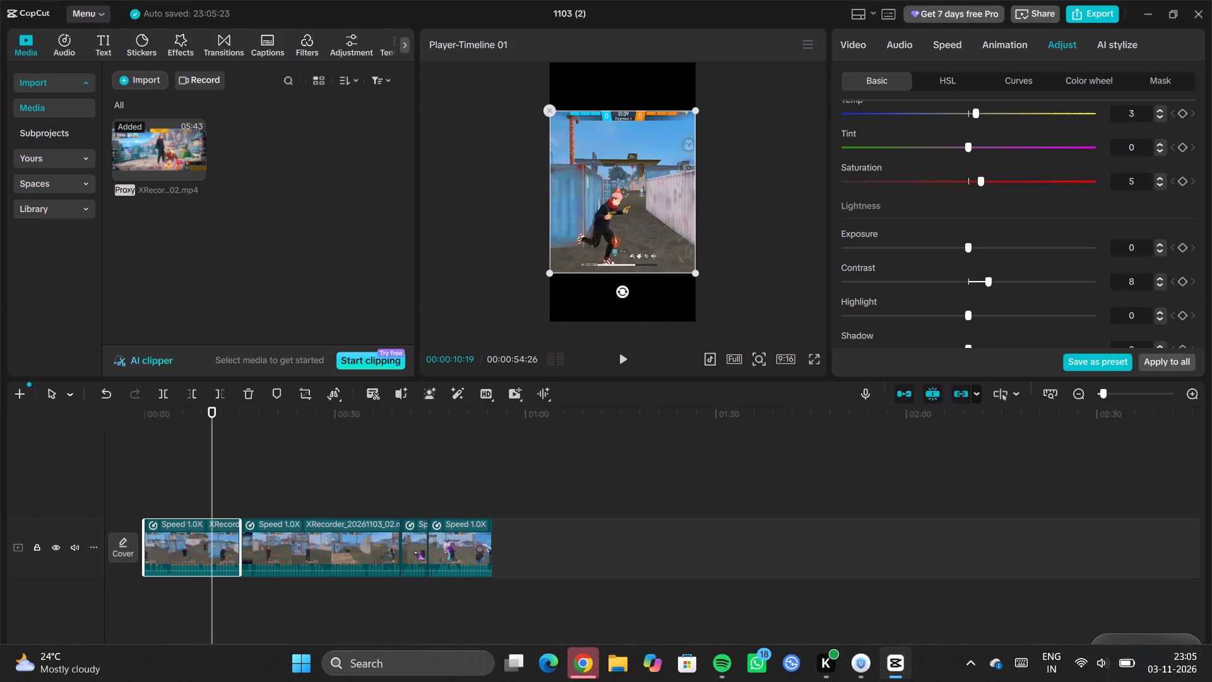
Search the music library for montagem, audition MONTAGEM ALQUIMIA by SRKFANS and add it to the timeline.
click(74, 50)
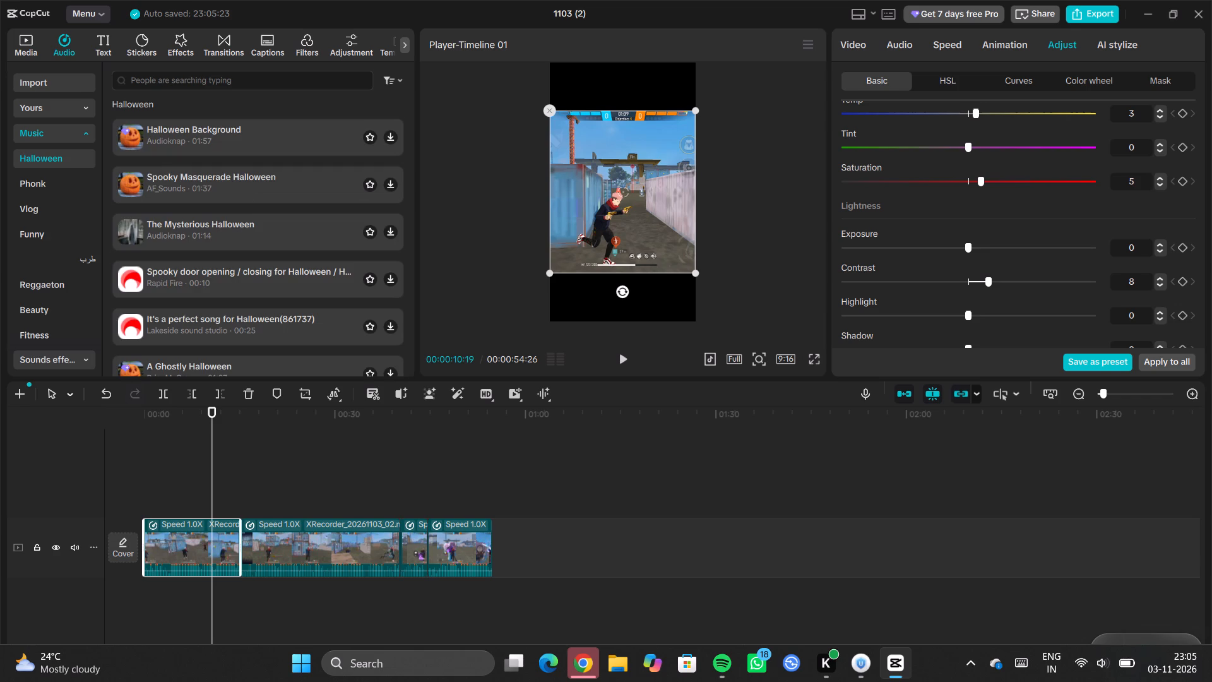
click(193, 80)
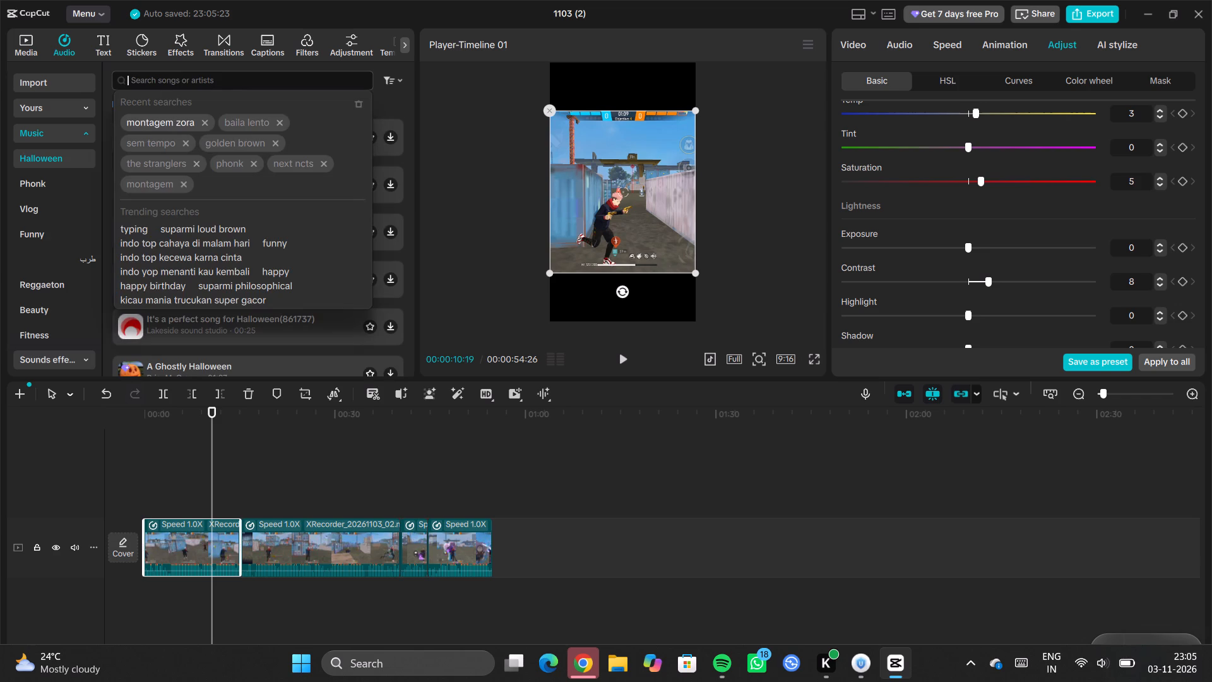
click(164, 179)
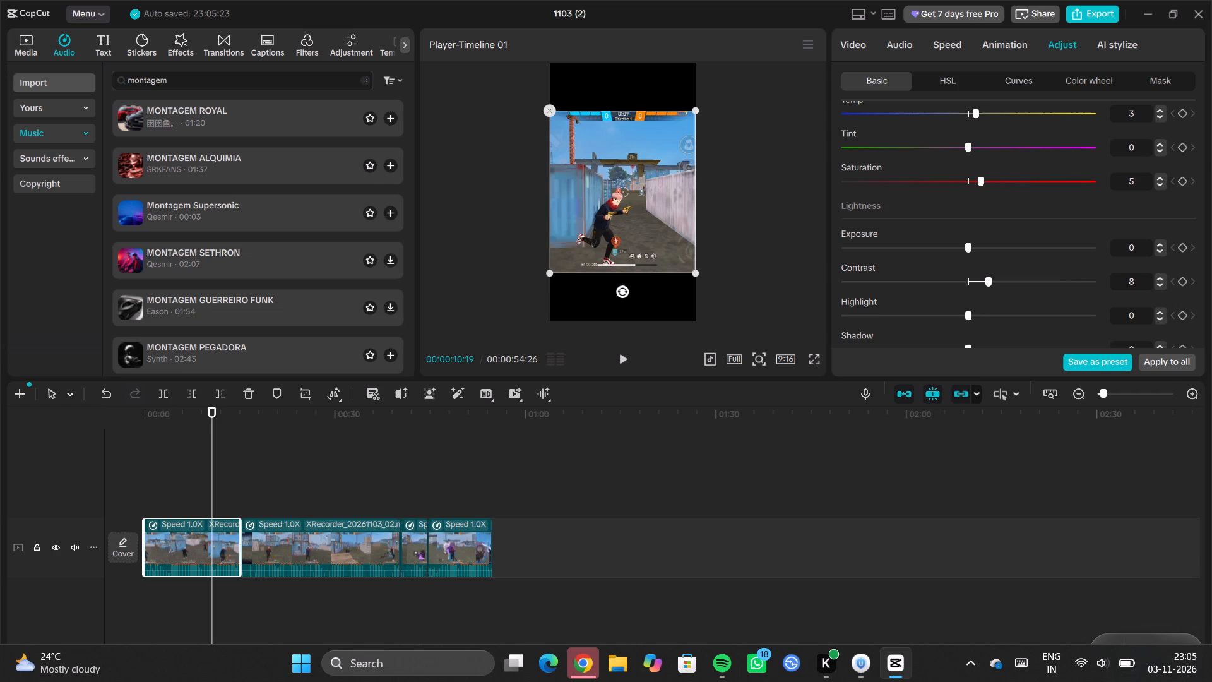
double_click(240, 159)
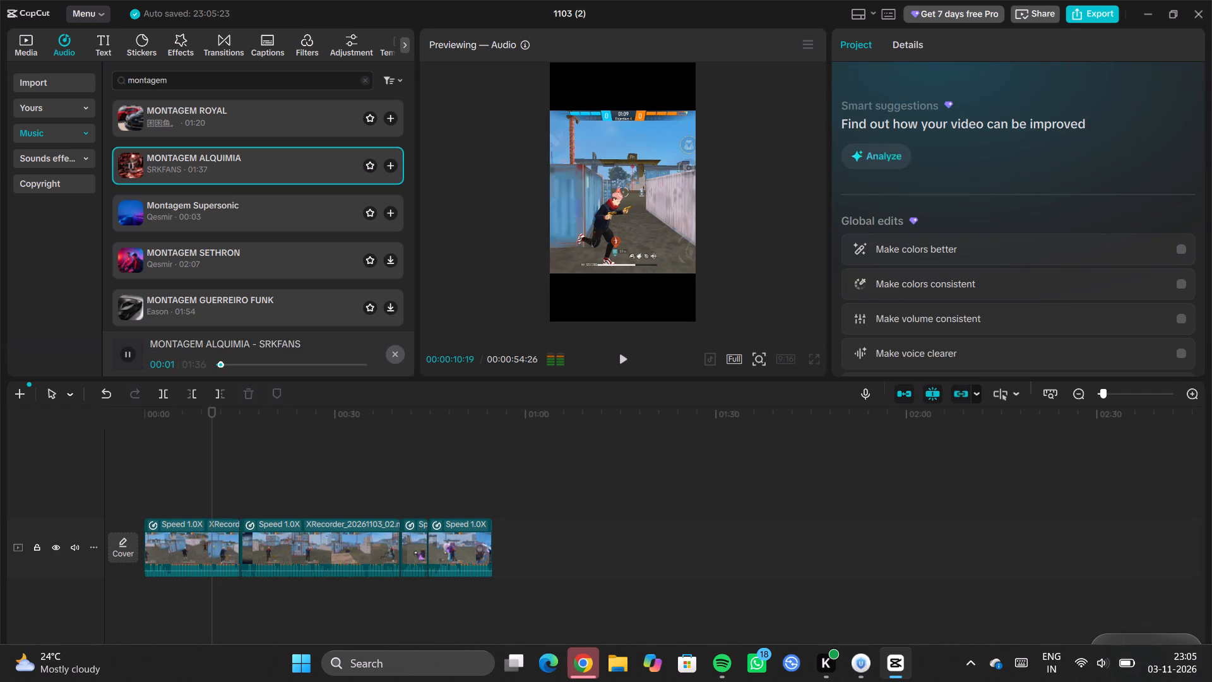
click(388, 169)
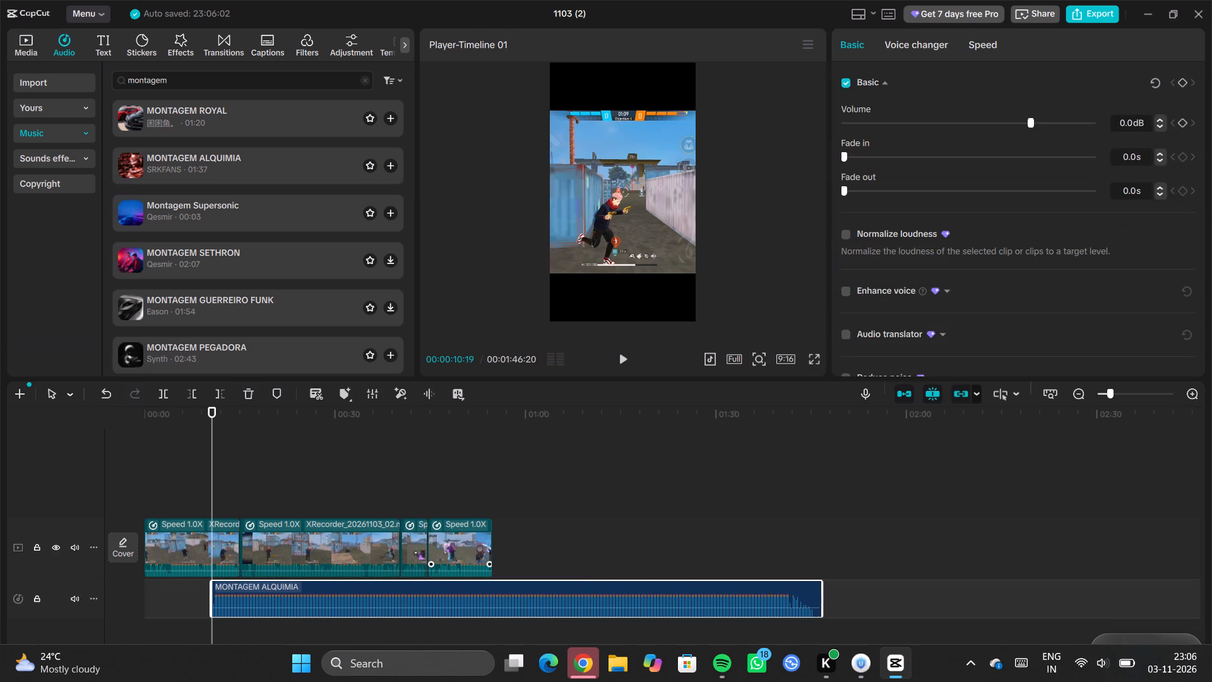
Move the MONTAGEM ALQUIMIA audio clip to the very start of the timeline and return the playhead to 00:00:00:00.
click(557, 505)
drag(412, 597, 342, 598)
key(Down)
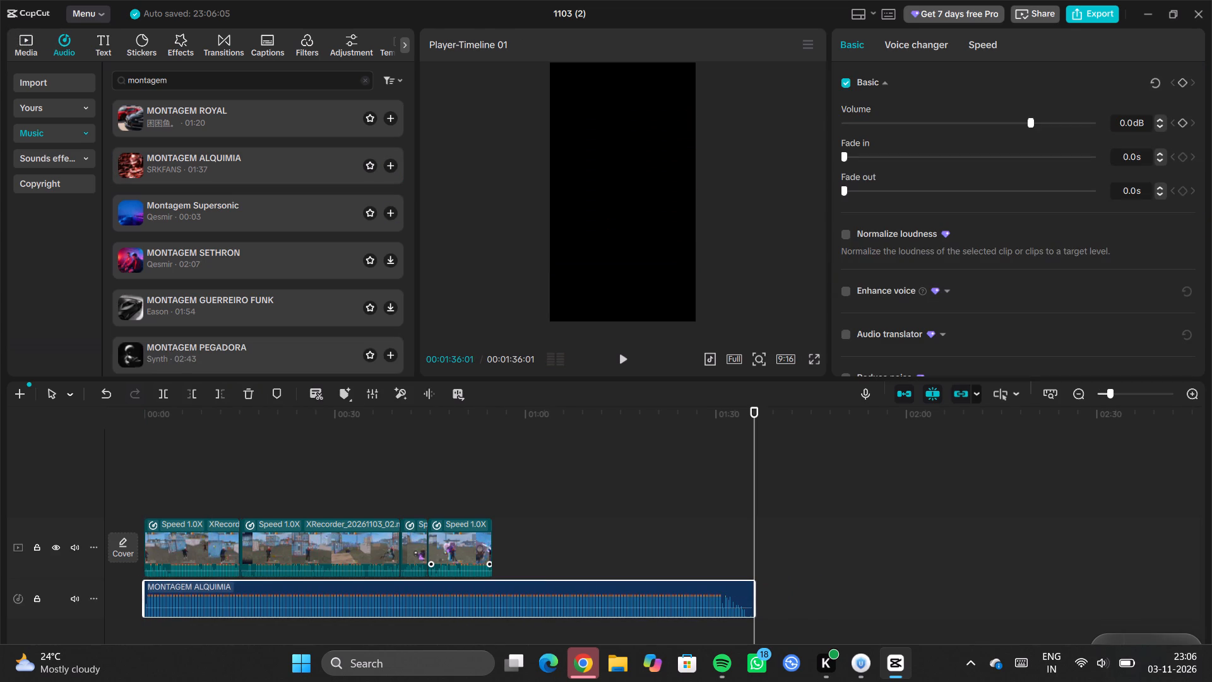
key(Down)
key(Up)
key(Up)
key(Up)
key(Up)
key(Up)
key(Up)
key(Up)
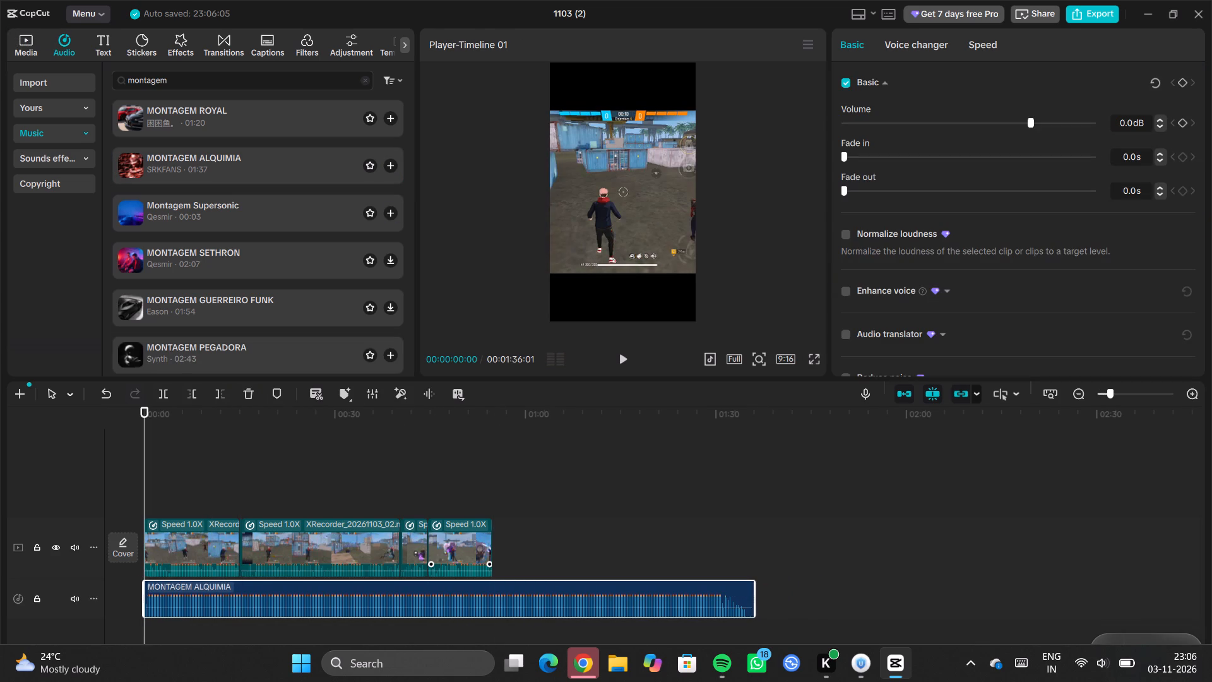
key(Up)
Set the MONTAGEM ALQUIMIA audio clip's volume to -5.5 dB.
double_click(1134, 125)
key(BackSpace)
key(BackSpace)
key(BackSpace)
key(minus)
key(5)
text(.5)
key(Return)
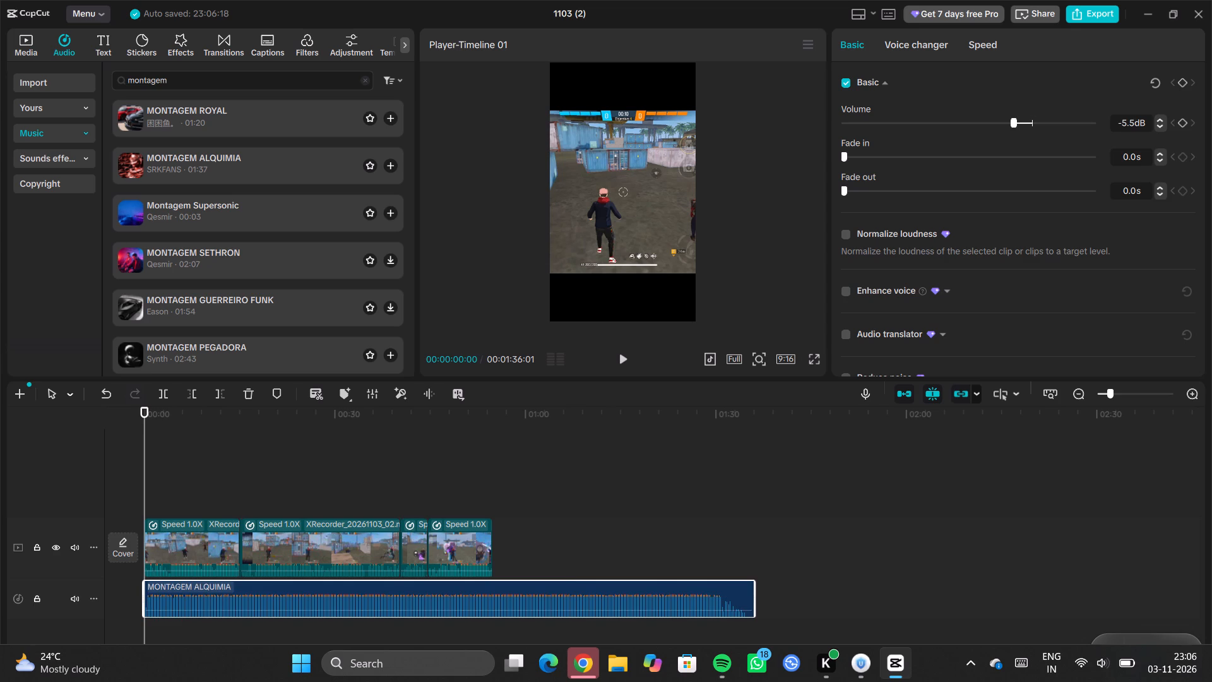
Play the timeline from the start to check the gameplay video together with the music.
key(space)
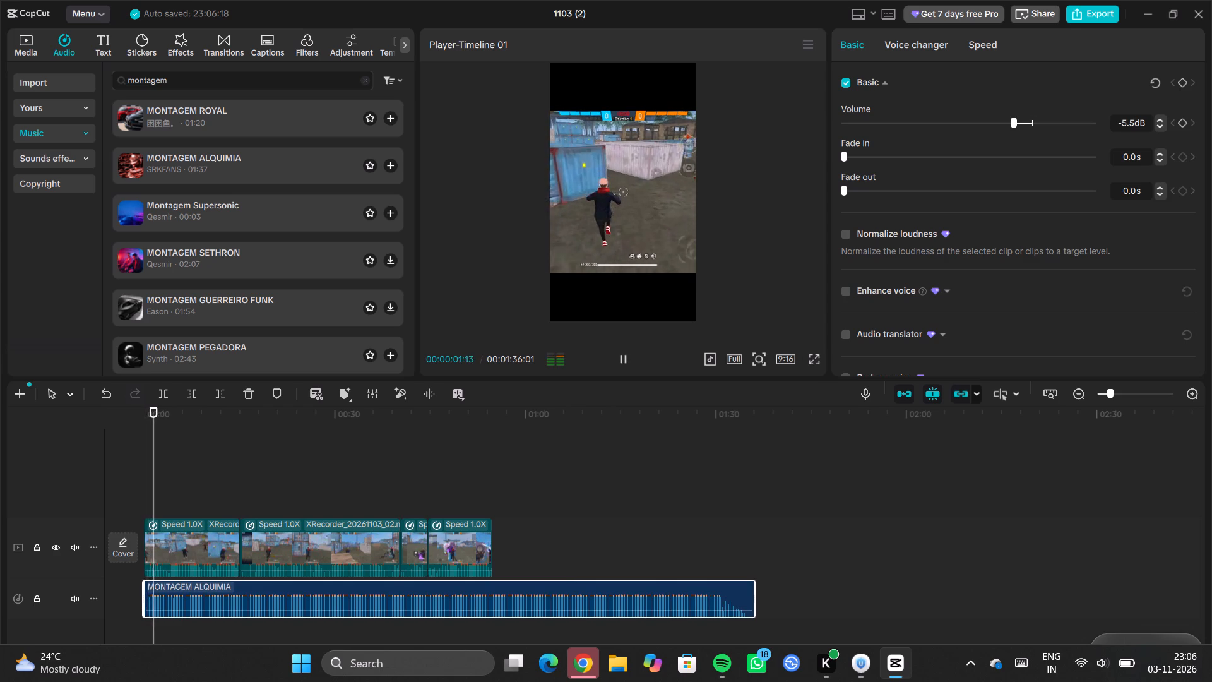
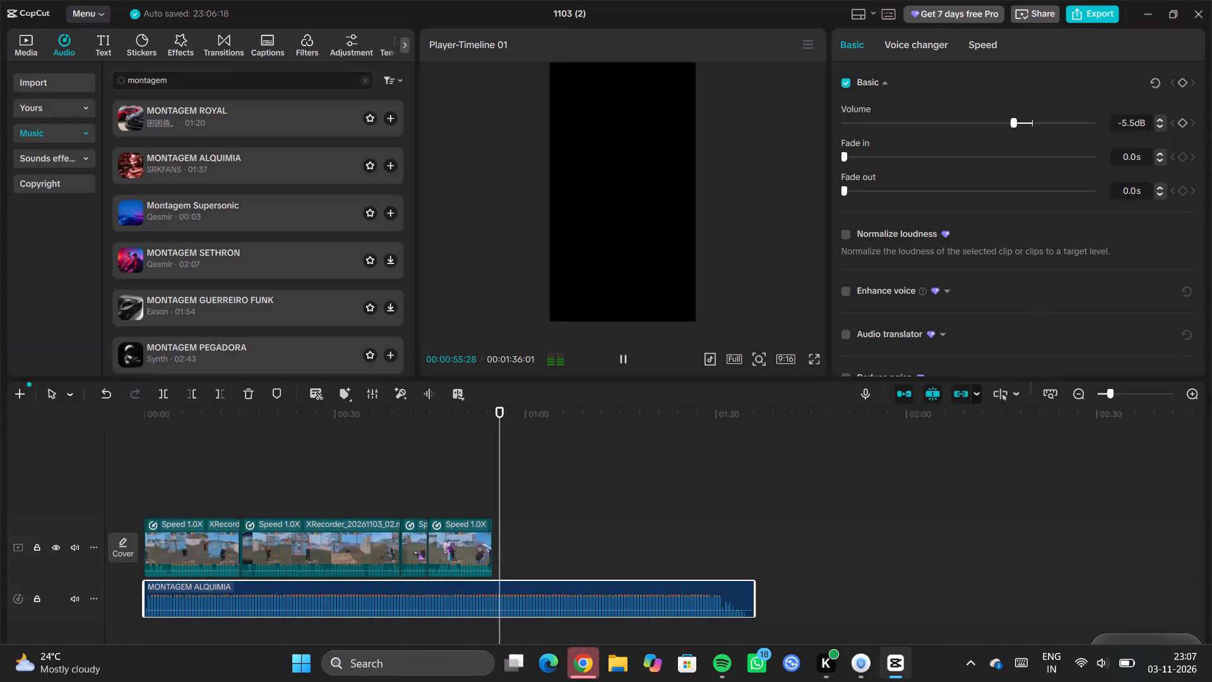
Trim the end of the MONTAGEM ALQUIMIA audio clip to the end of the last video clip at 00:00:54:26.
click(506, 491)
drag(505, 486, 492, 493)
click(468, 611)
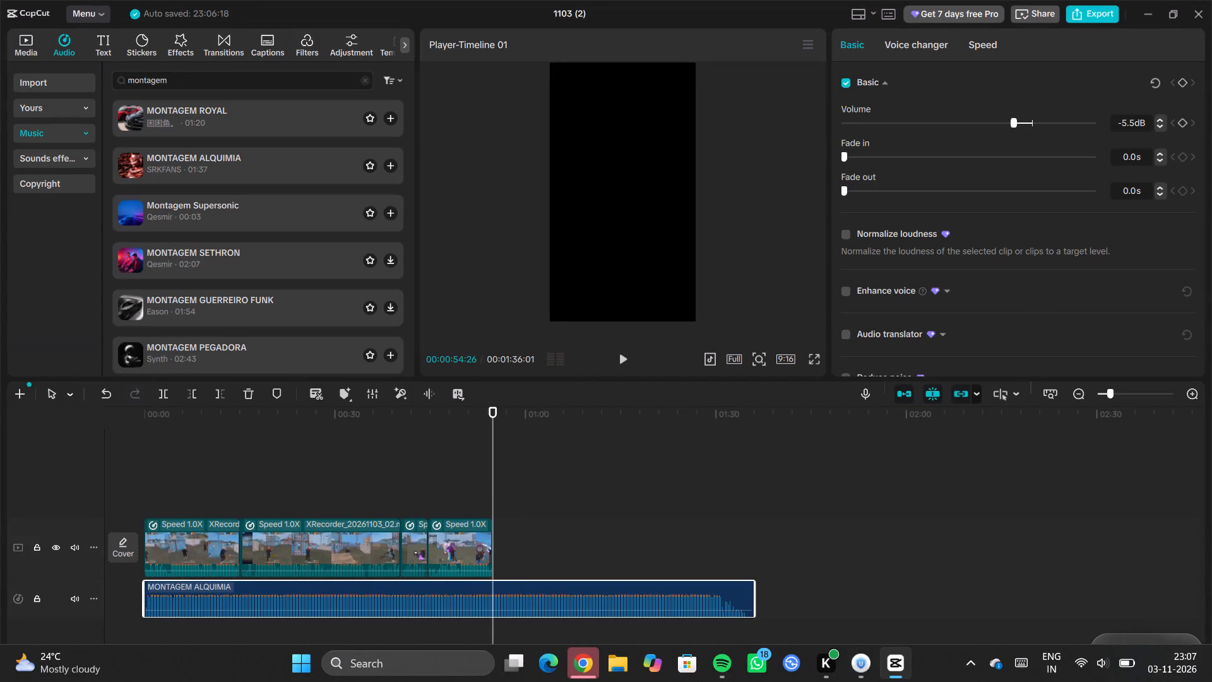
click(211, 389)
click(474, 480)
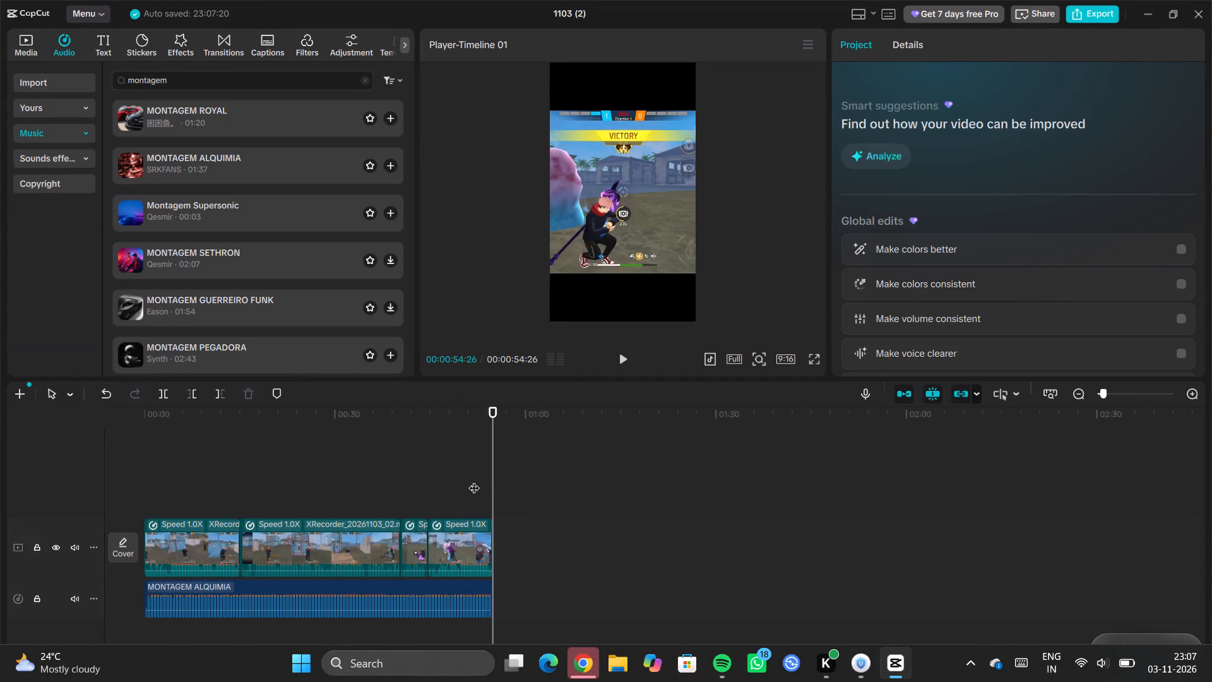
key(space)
Audition Montagem Supersonic, MONTAGEM DOMER, MONTAGEM PEGADORA and MONTAGEM TOMADA (Slowed), and add MONTAGEM TOMADA (Slowed) to the timeline.
click(229, 215)
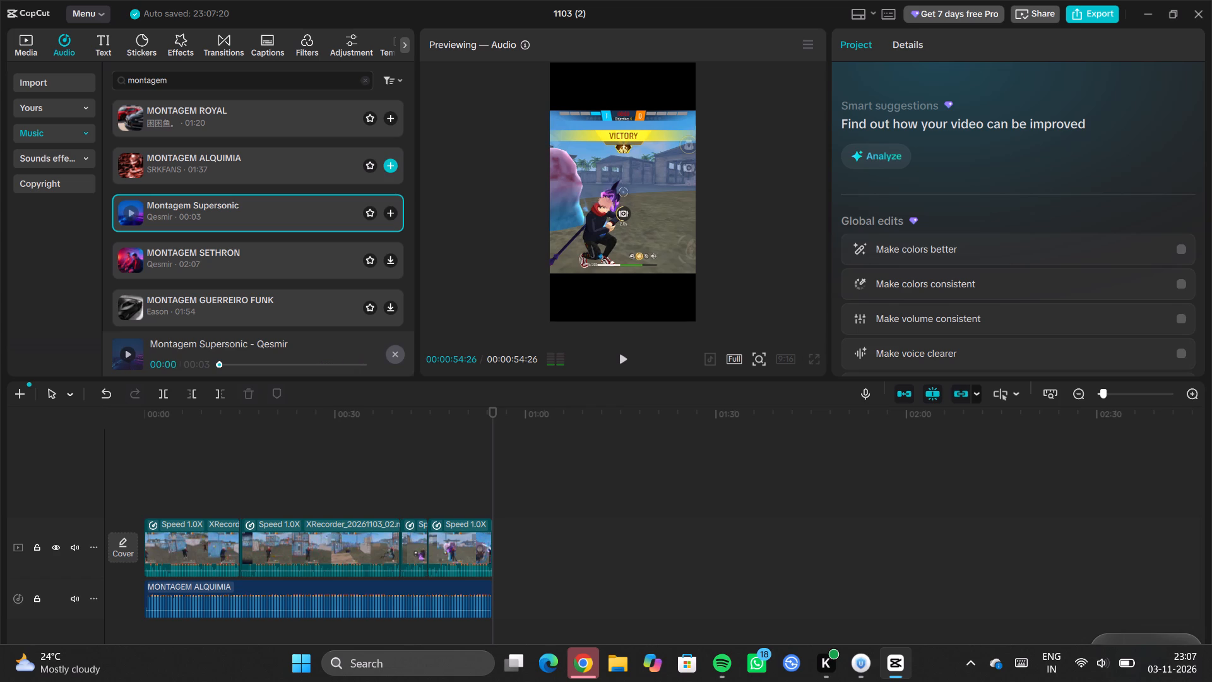
scroll(241, 181, down, 2)
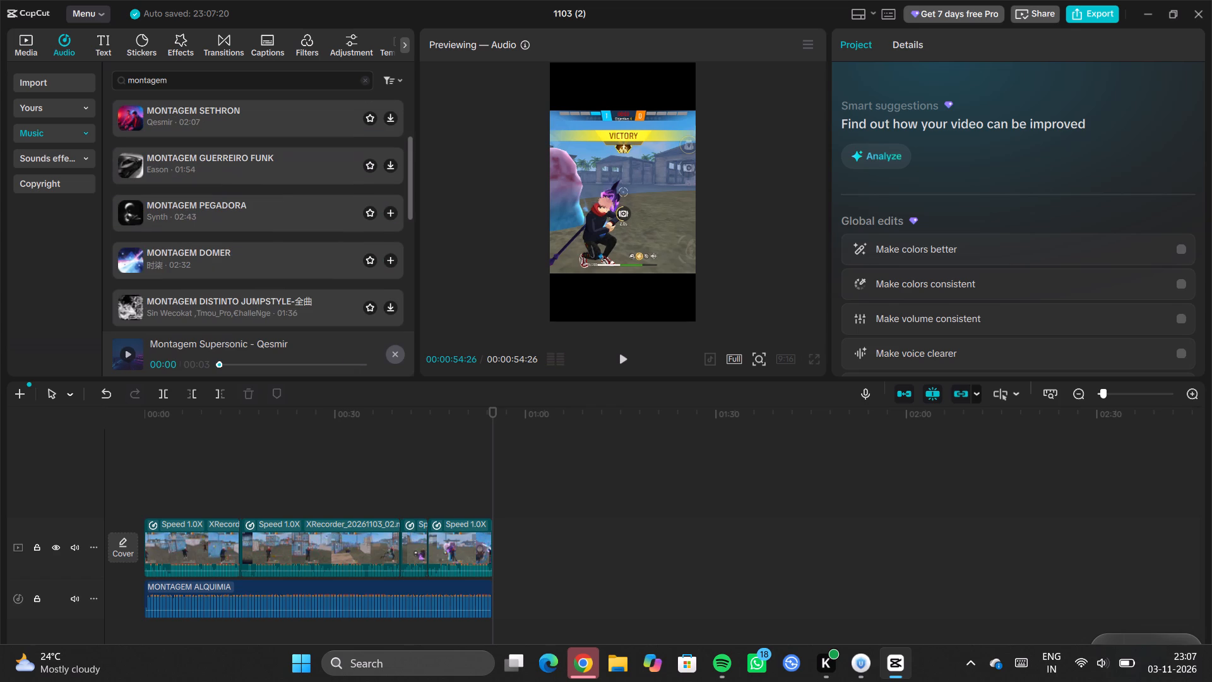
click(222, 258)
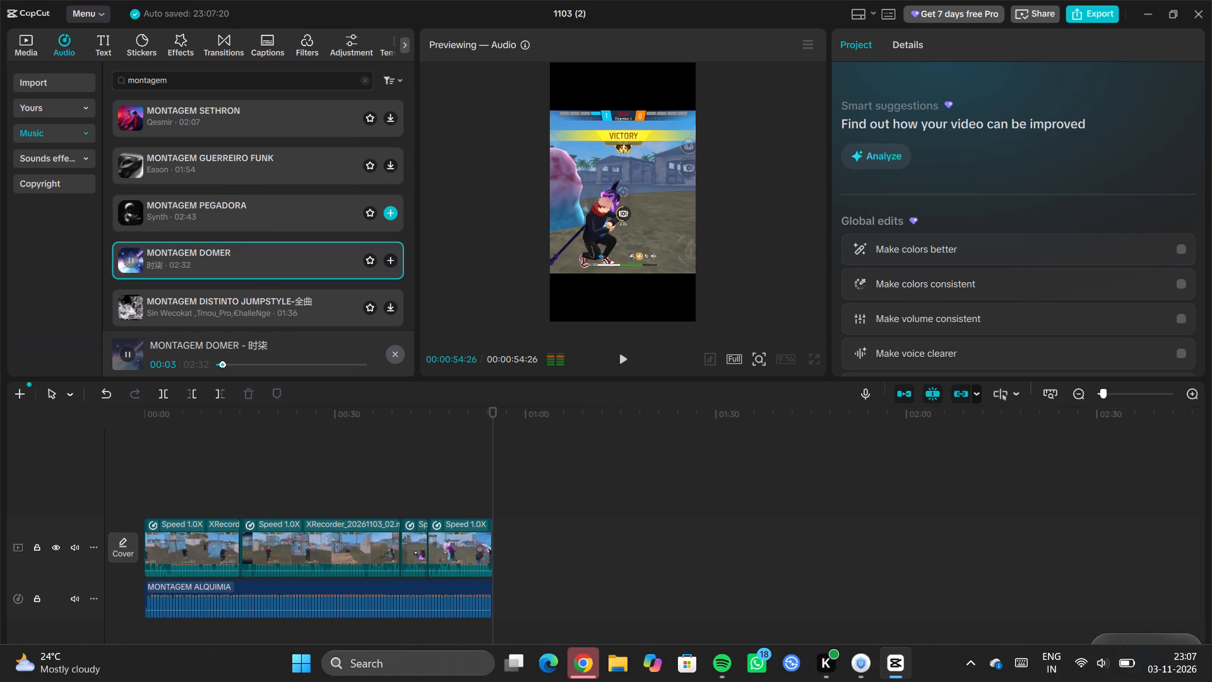
click(263, 211)
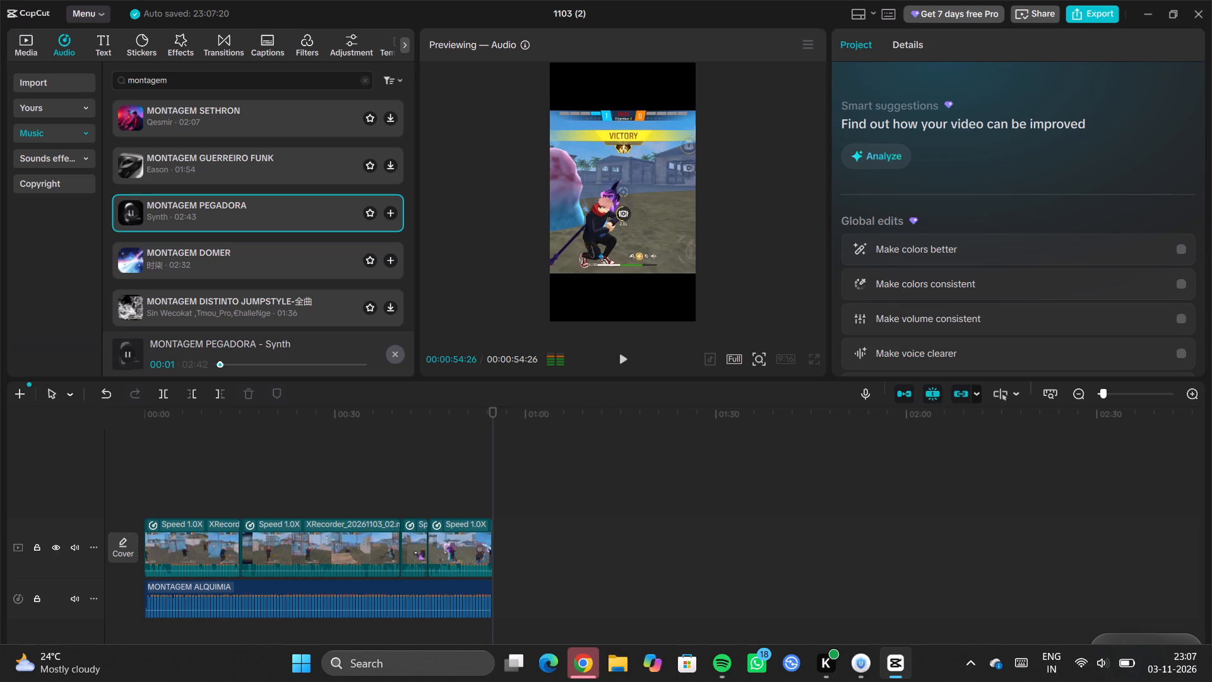
scroll(234, 165, down, 1)
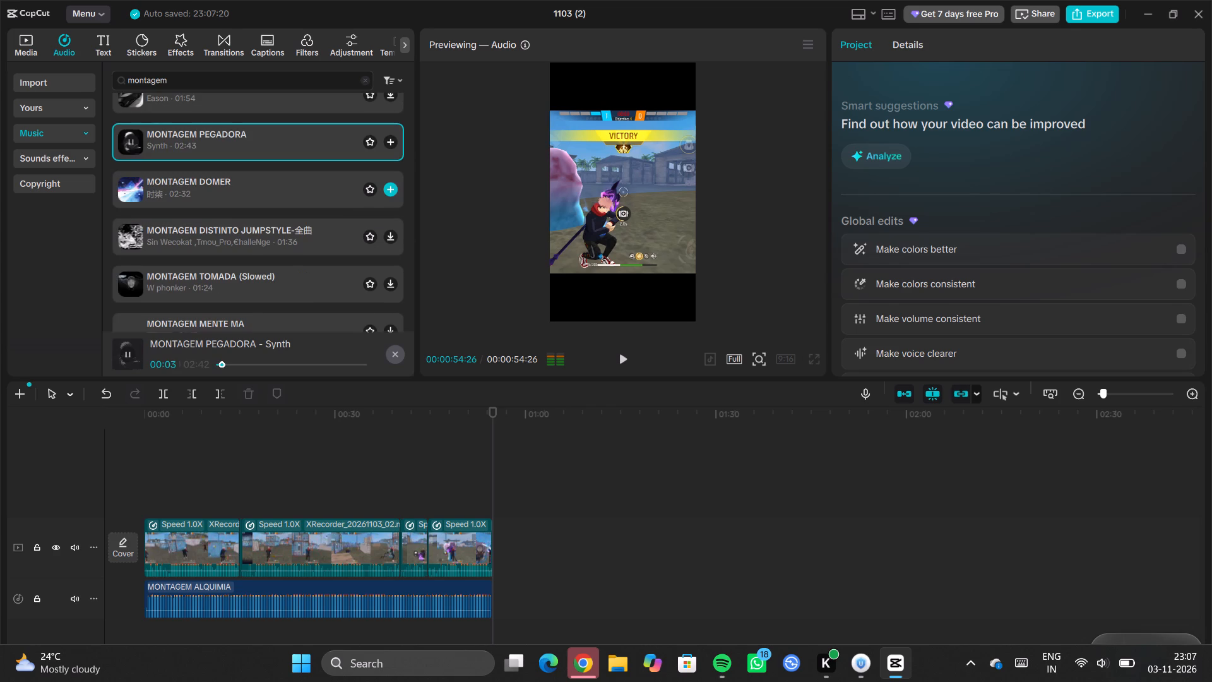
click(211, 277)
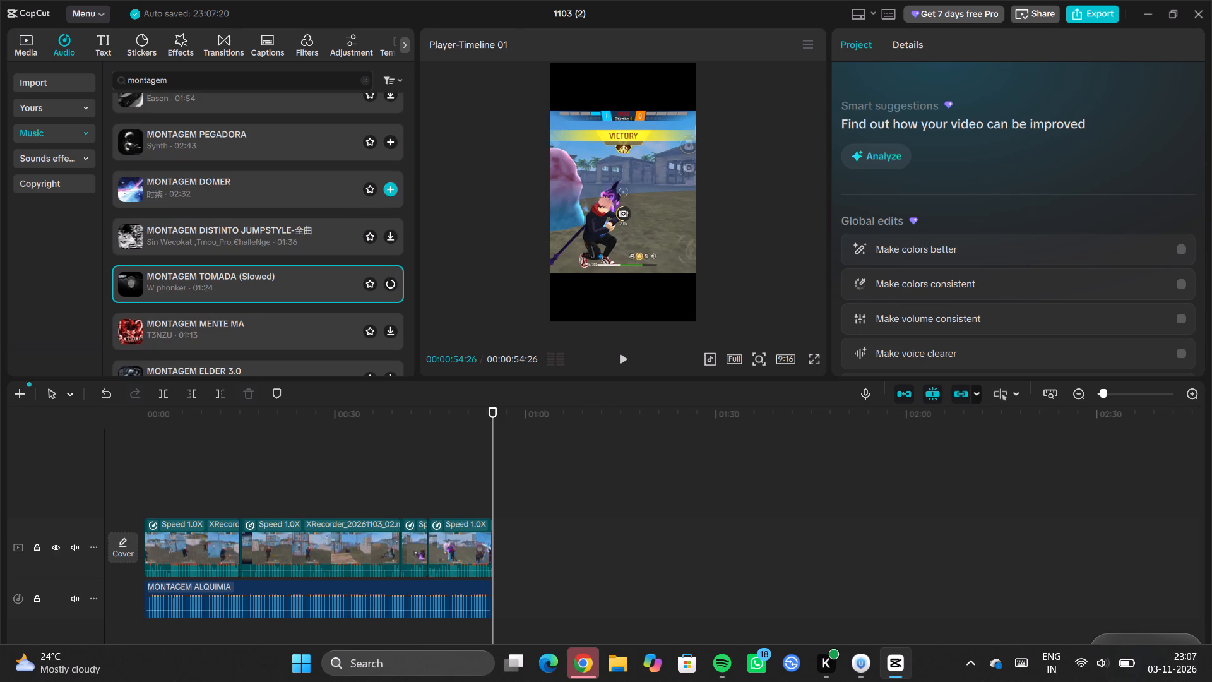
scroll(206, 170, down, 1)
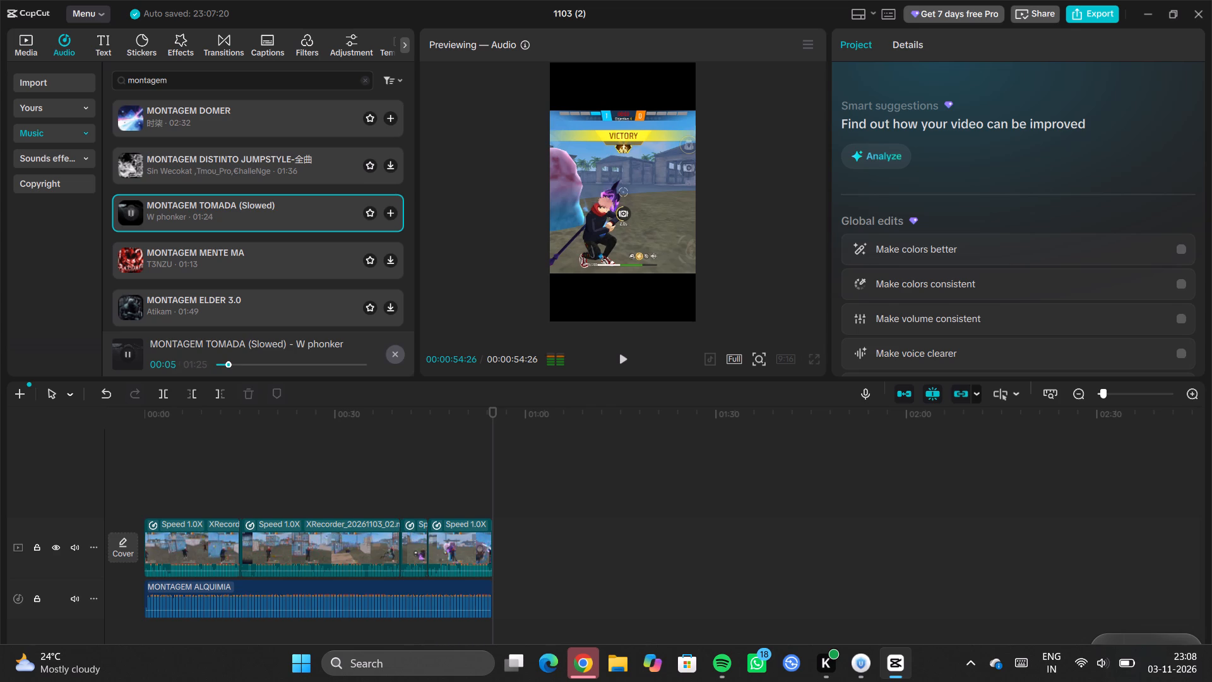
click(388, 210)
Delete the MONTAGEM ALQUIMIA clip from the audio track.
click(389, 599)
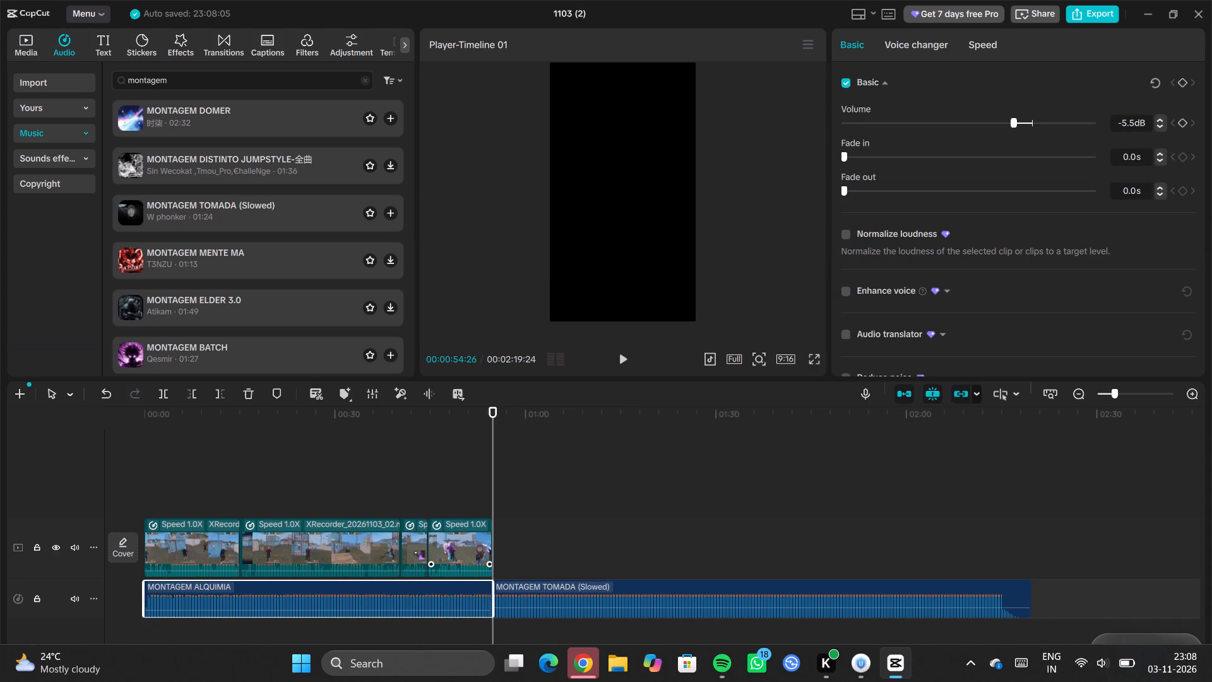
key(BackSpace)
Move the MONTAGEM TOMADA (Slowed) audio clip to the very start of the timeline.
click(531, 596)
drag(531, 596, 501, 599)
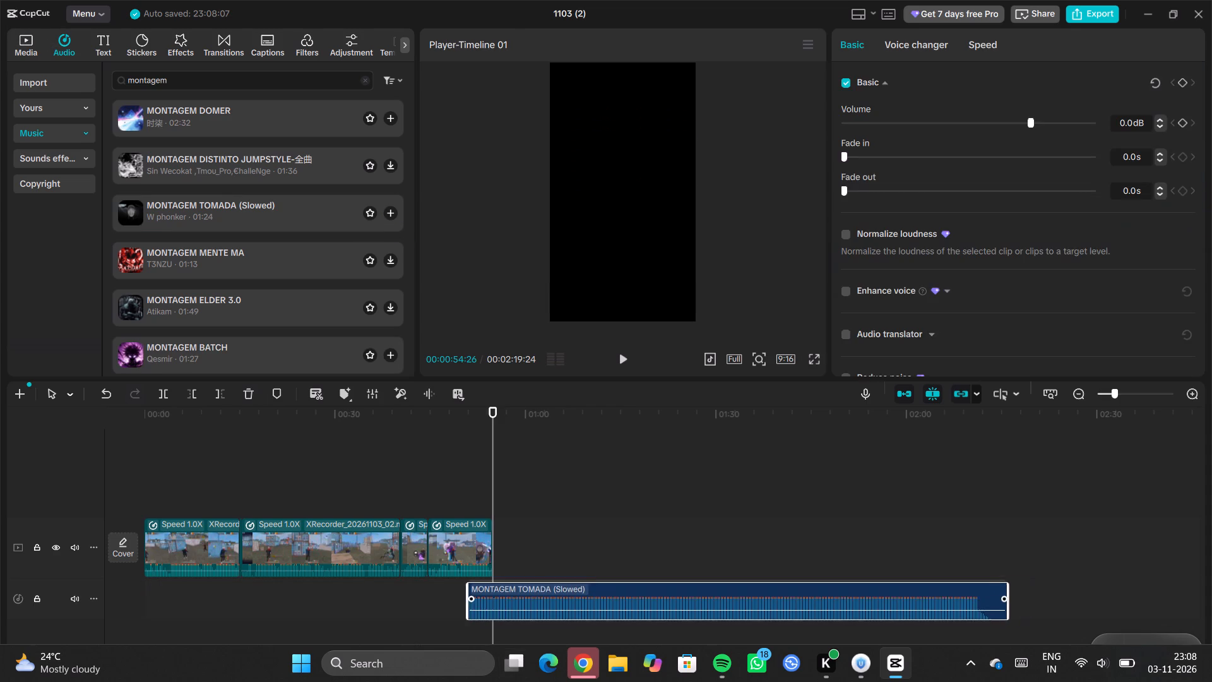
drag(501, 599, 180, 599)
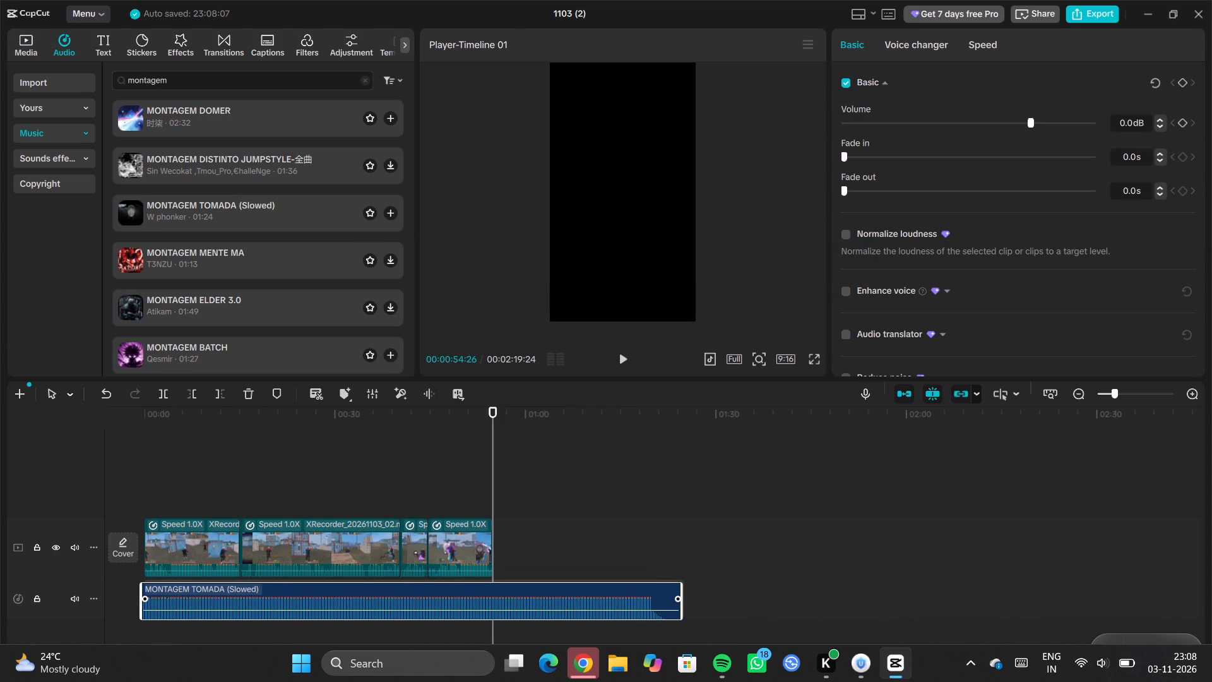
drag(180, 599, 184, 596)
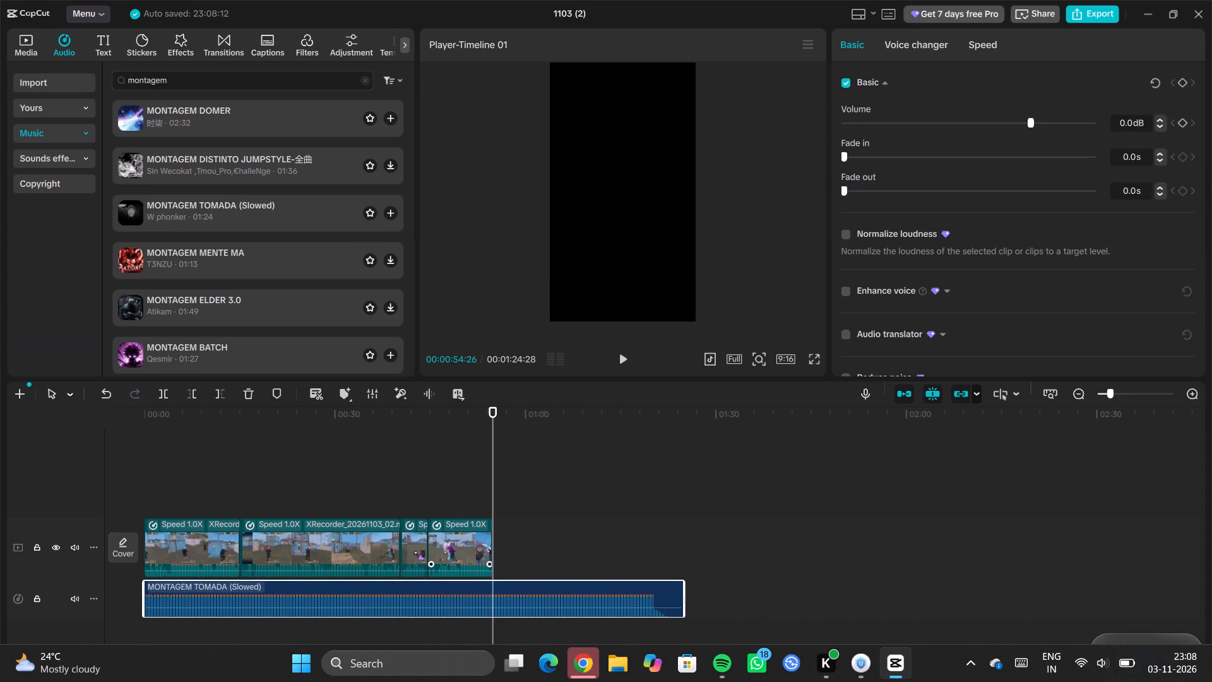
Trim the end of the MONTAGEM TOMADA (Slowed) clip to the end of the last video clip at 00:00:54:26.
key(Left)
click(474, 476)
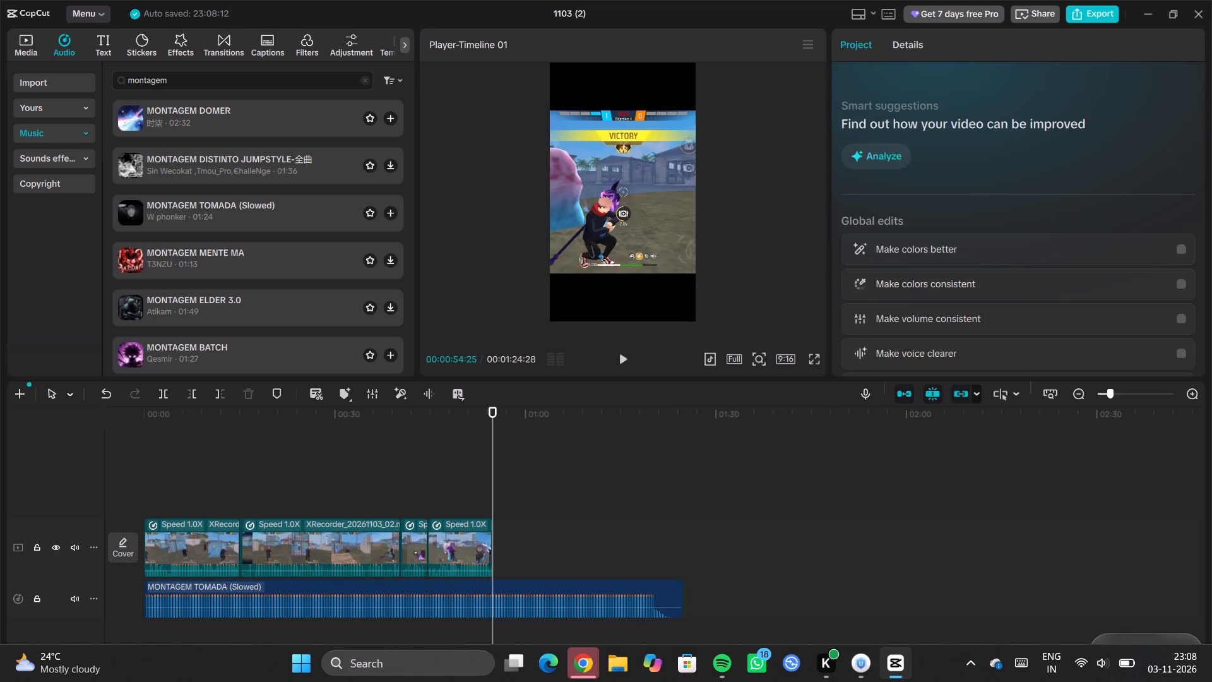
key(space)
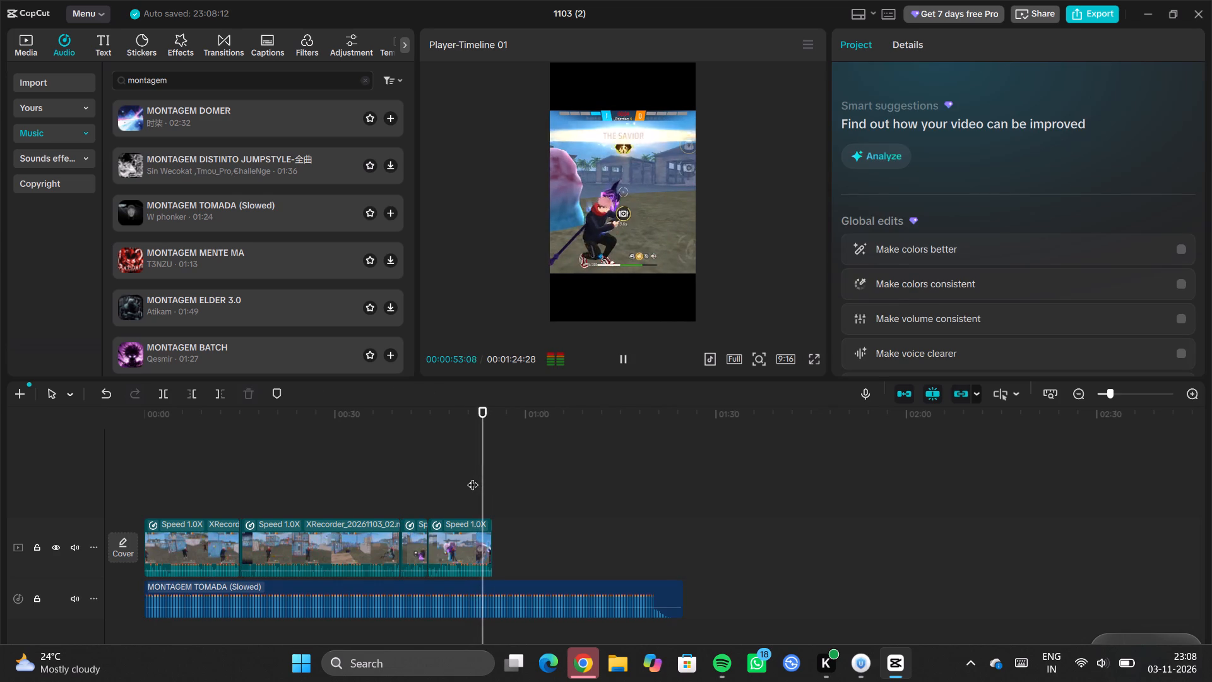
click(511, 591)
drag(502, 520, 483, 531)
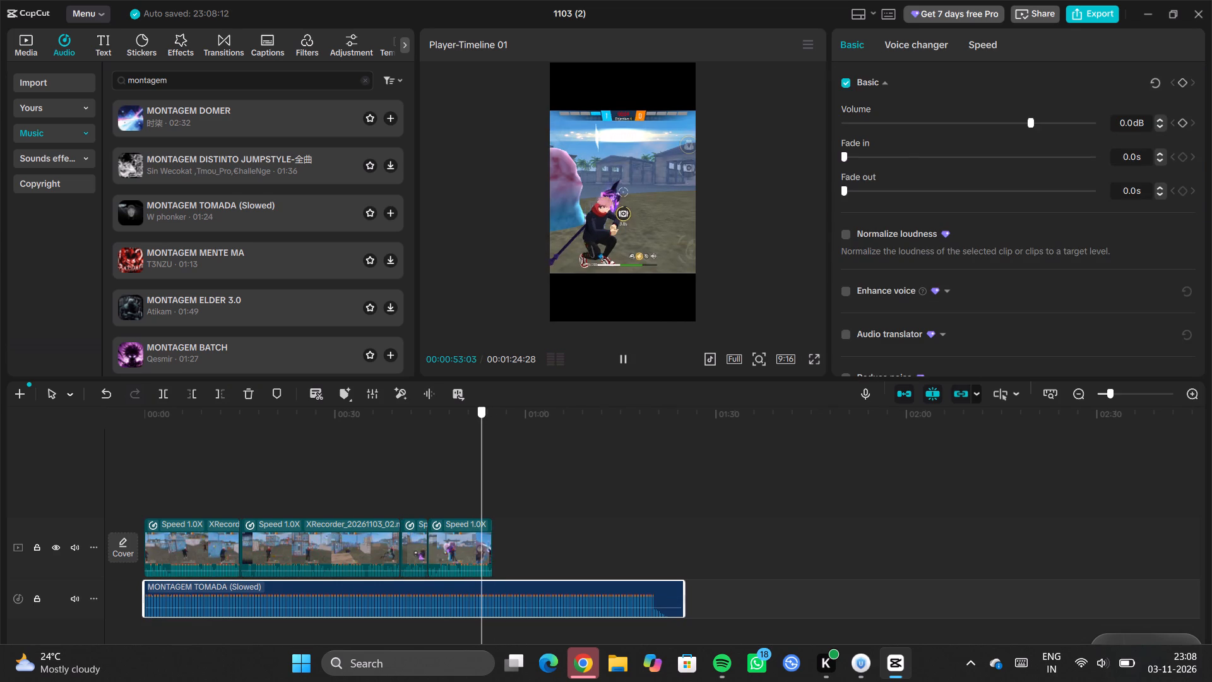
drag(485, 533, 497, 542)
drag(483, 531, 482, 530)
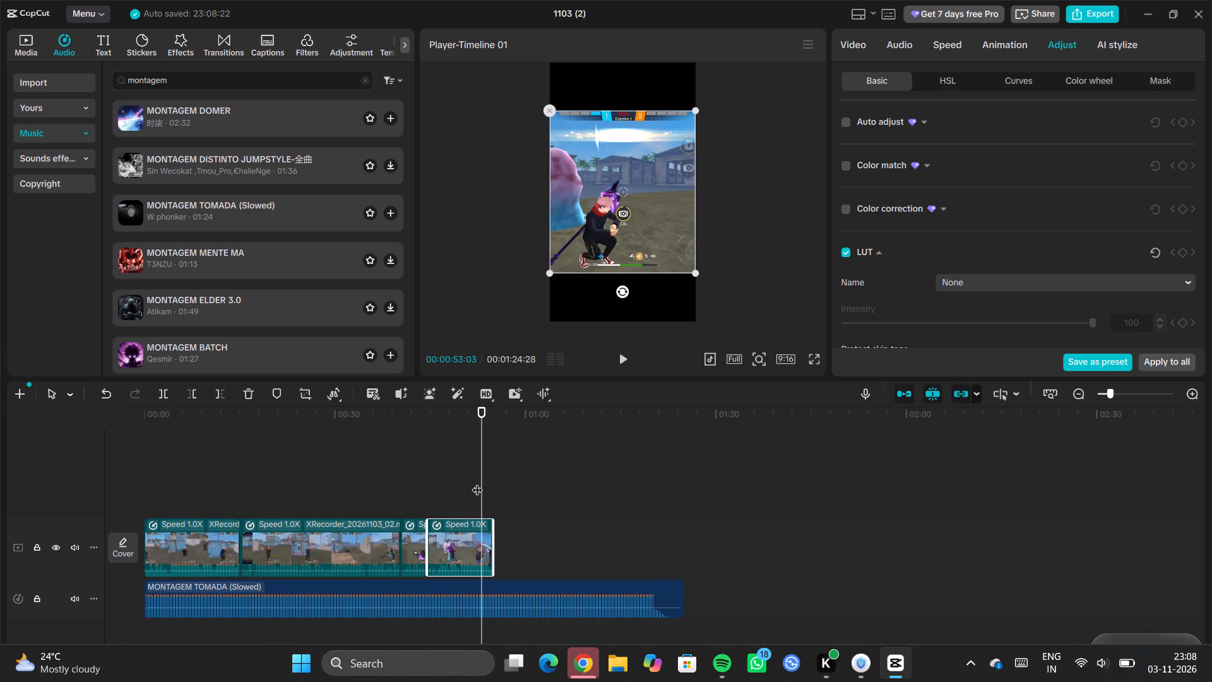
drag(477, 482, 494, 500)
click(476, 594)
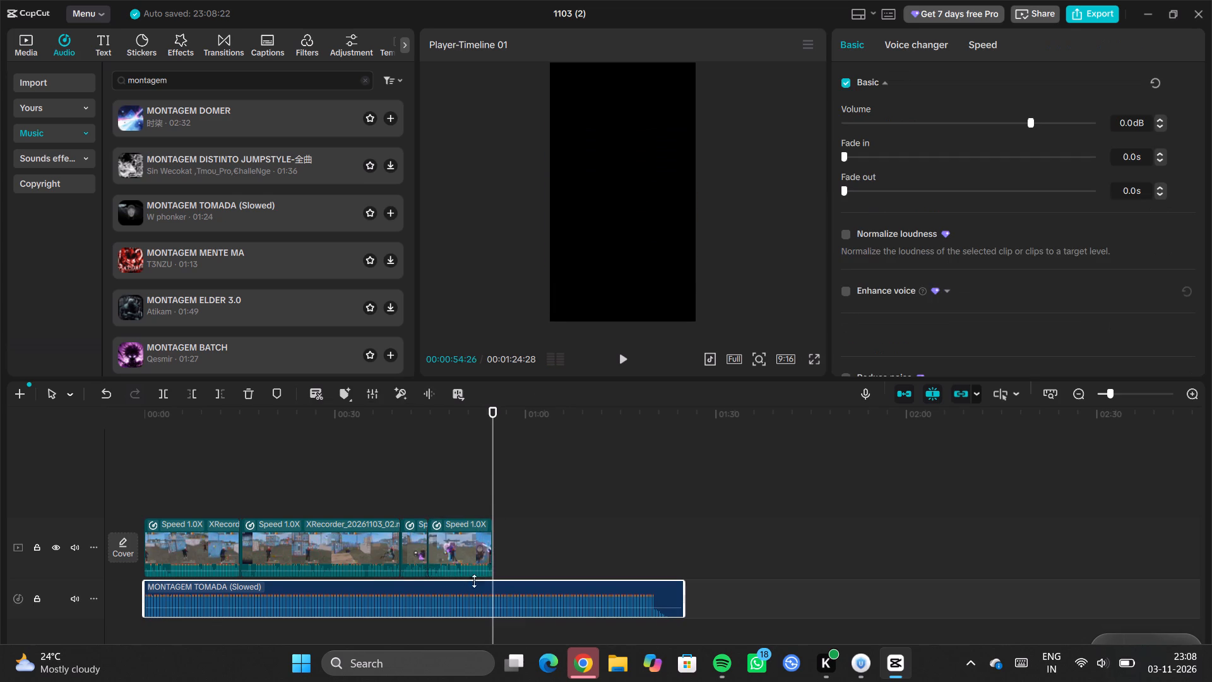
click(211, 393)
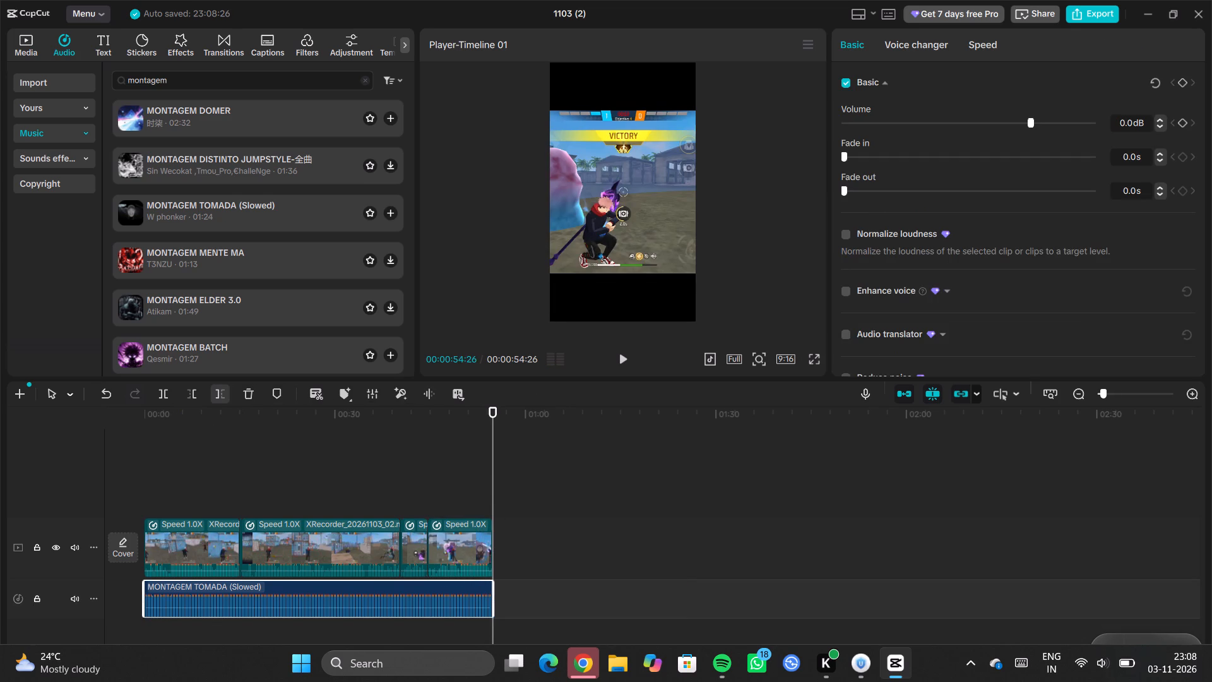
Play the timeline from 00:00:00:00 to about 00:00:27 to check the gameplay with the MONTAGEM TOMADA (Slowed) music.
key(Up)
key(Up)
key(Up)
key(Up)
key(Up)
key(Up)
key(Up)
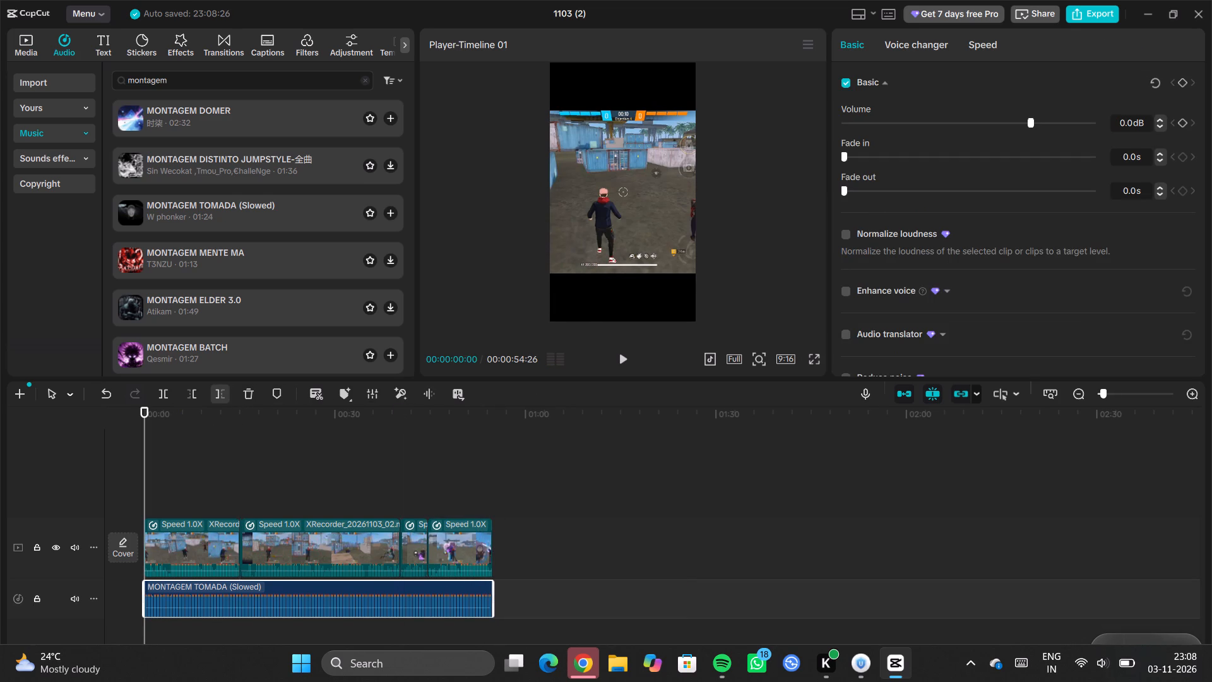
key(space)
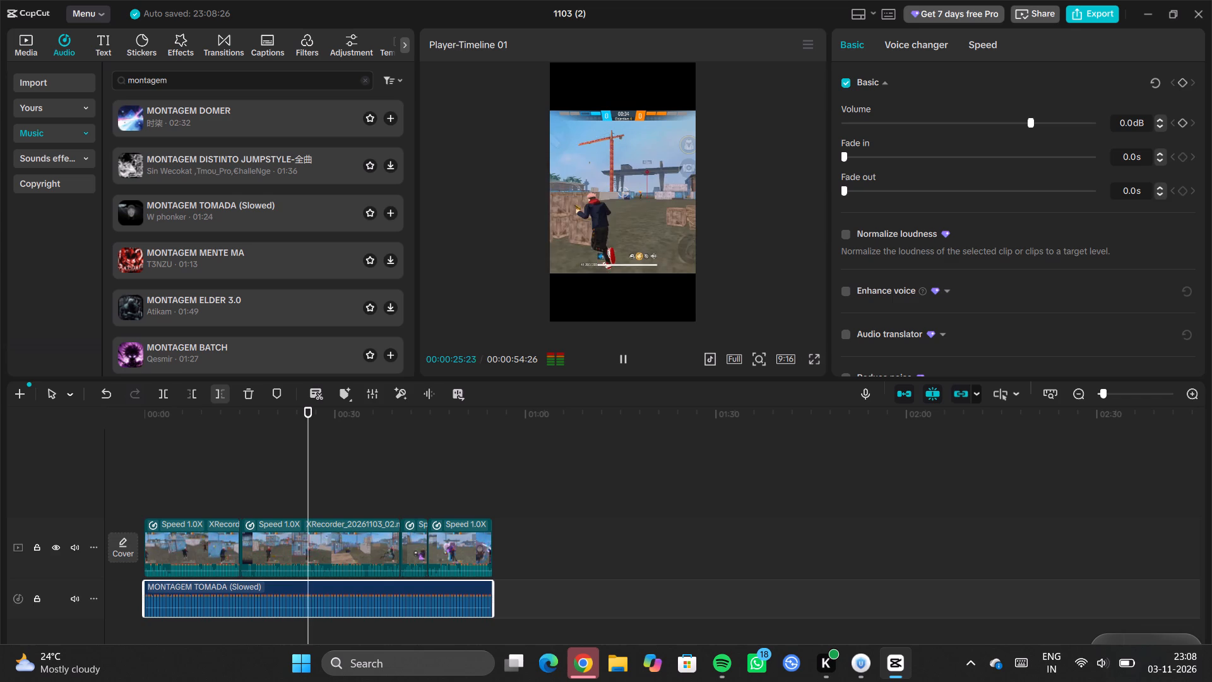
click(628, 359)
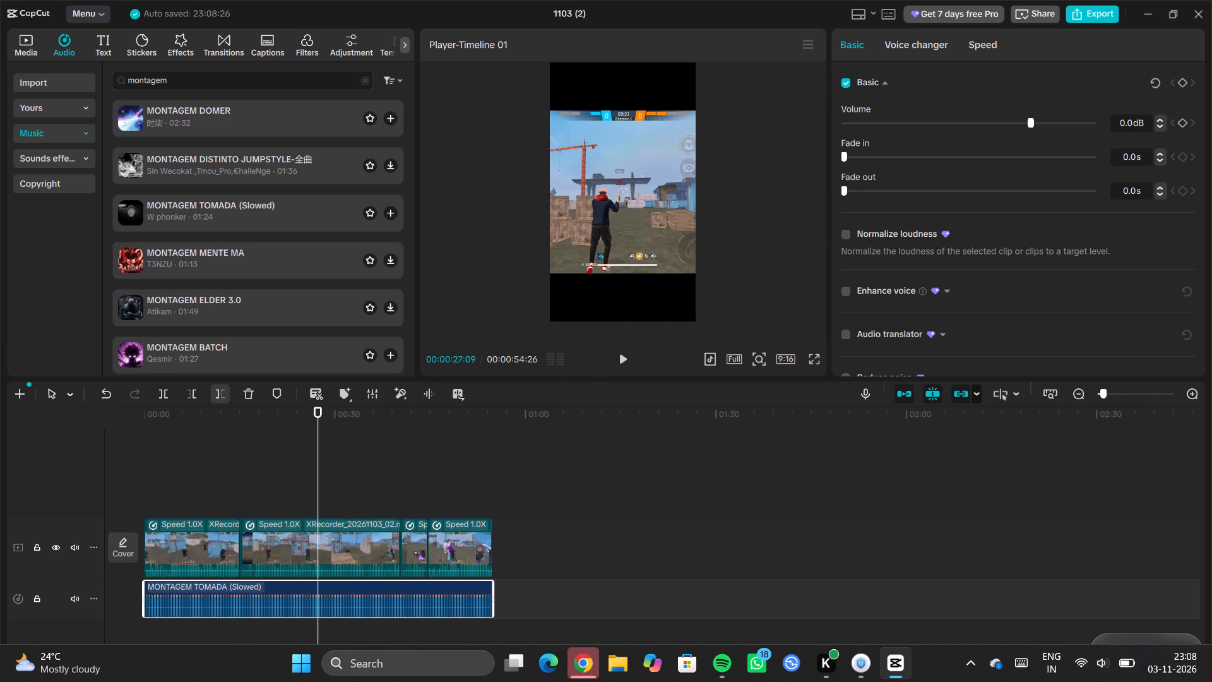
Split the first XRecorder video clip at 00:00:10:29.
click(318, 448)
click(314, 449)
drag(311, 451, 222, 497)
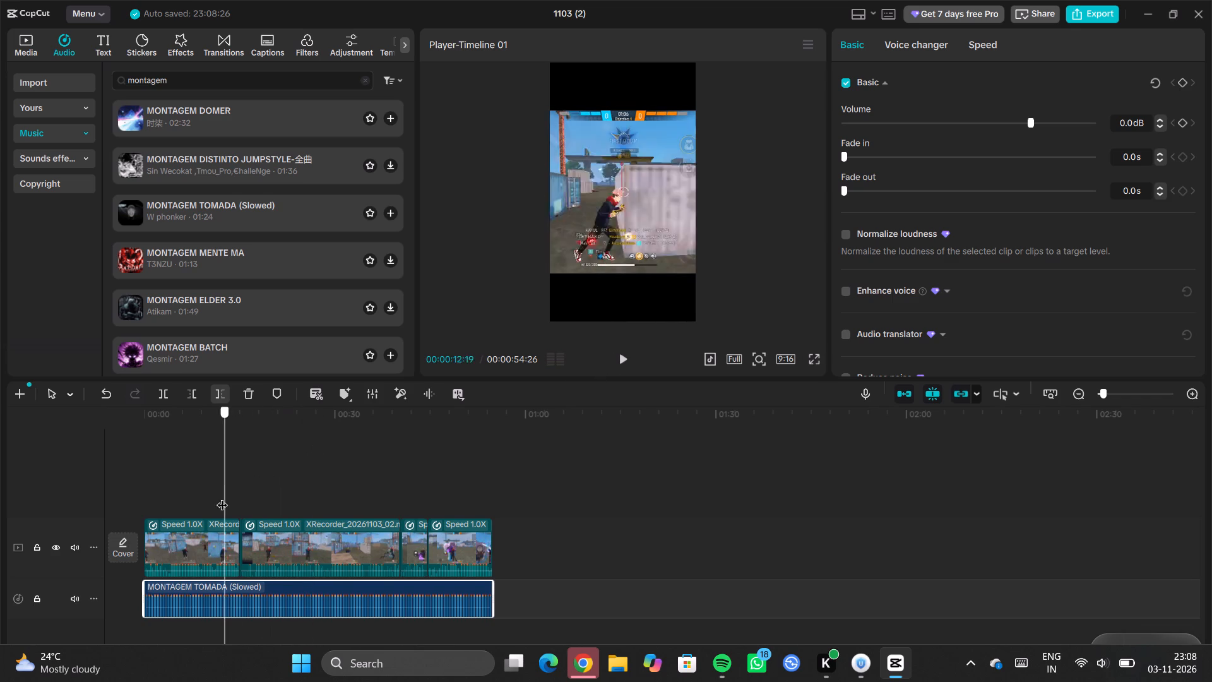
drag(222, 497, 225, 522)
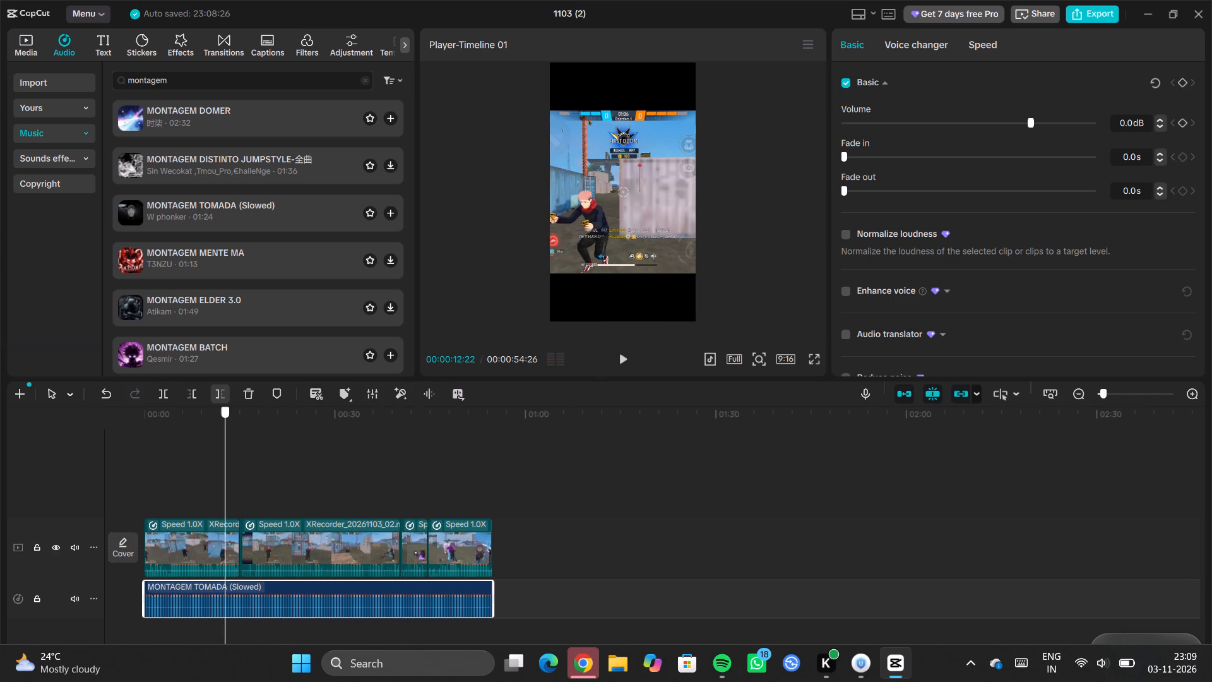
drag(225, 522, 198, 549)
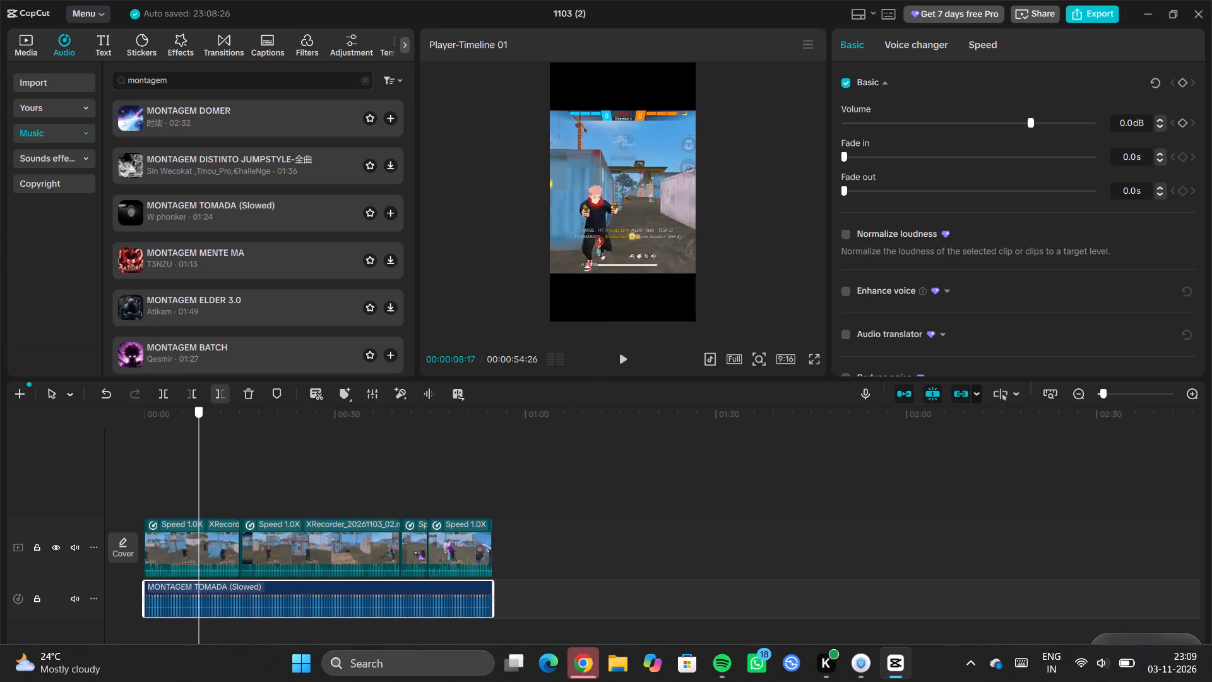
drag(198, 549, 214, 558)
click(215, 558)
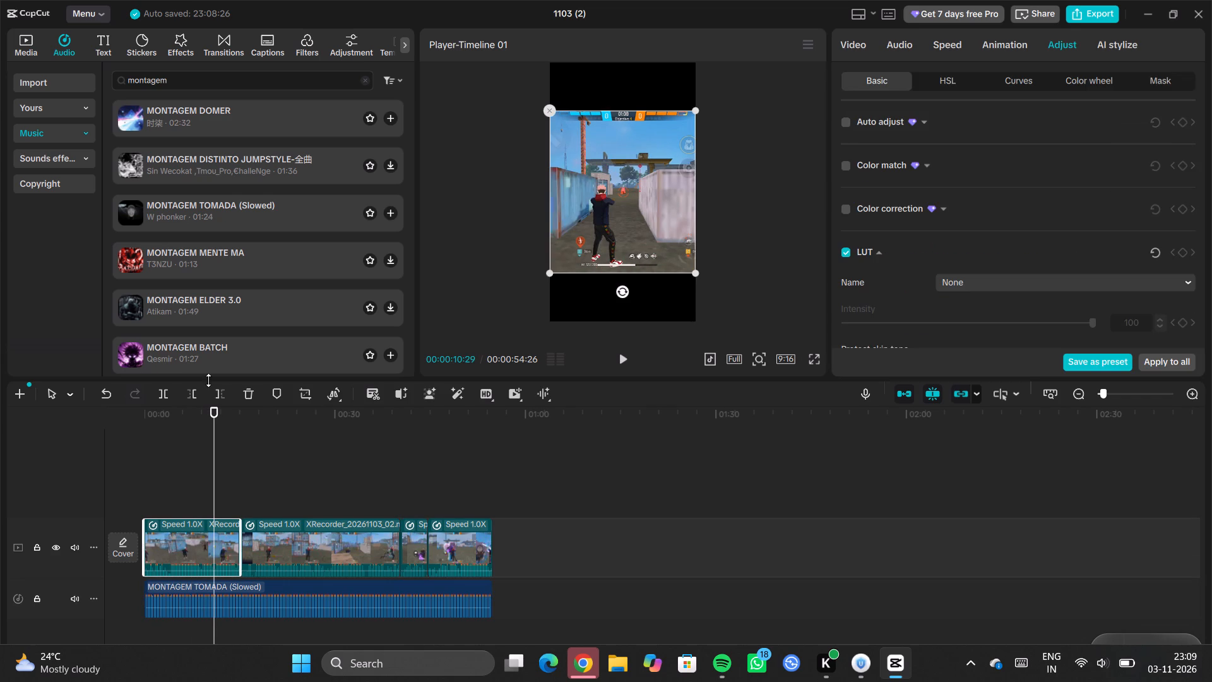
click(161, 395)
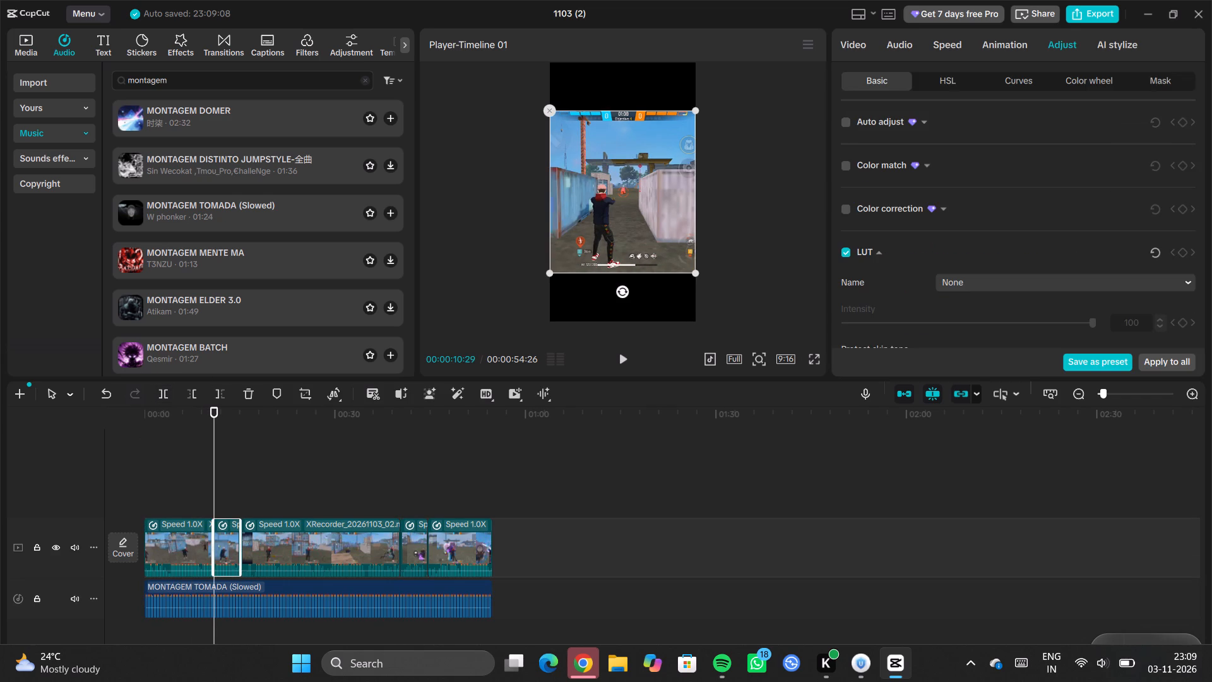
Set the speed of the short video segment after the 00:00:10:29 split to 42.64x.
click(942, 48)
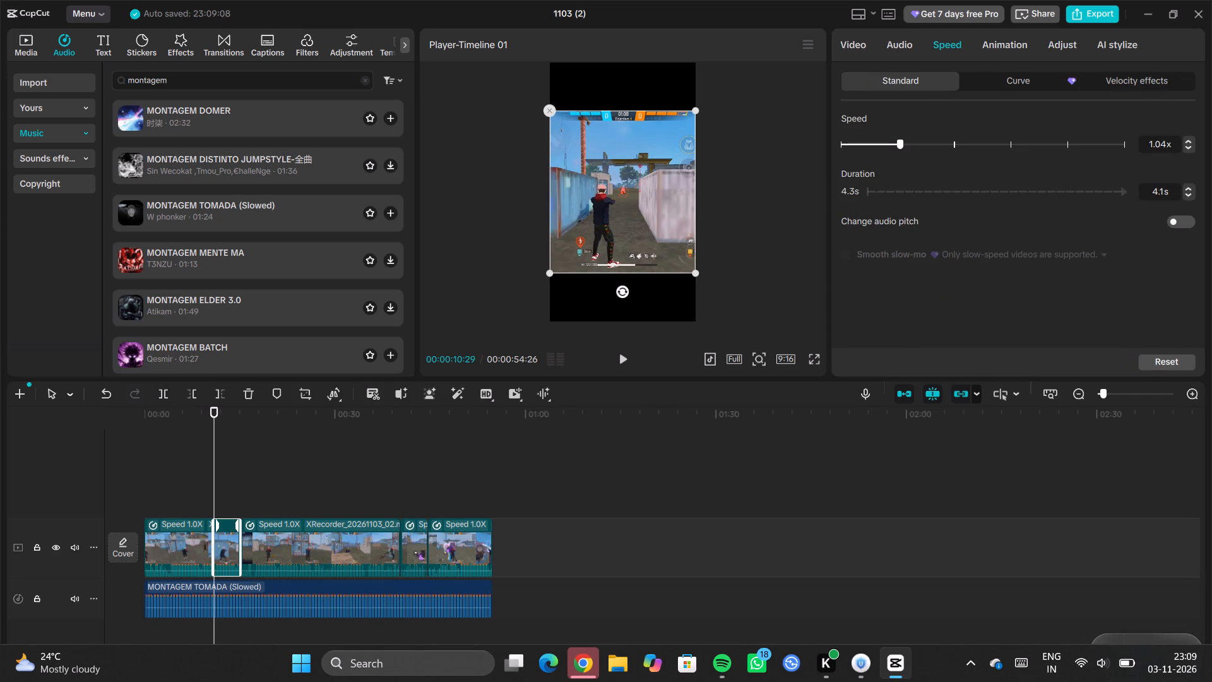
drag(901, 148, 1211, 157)
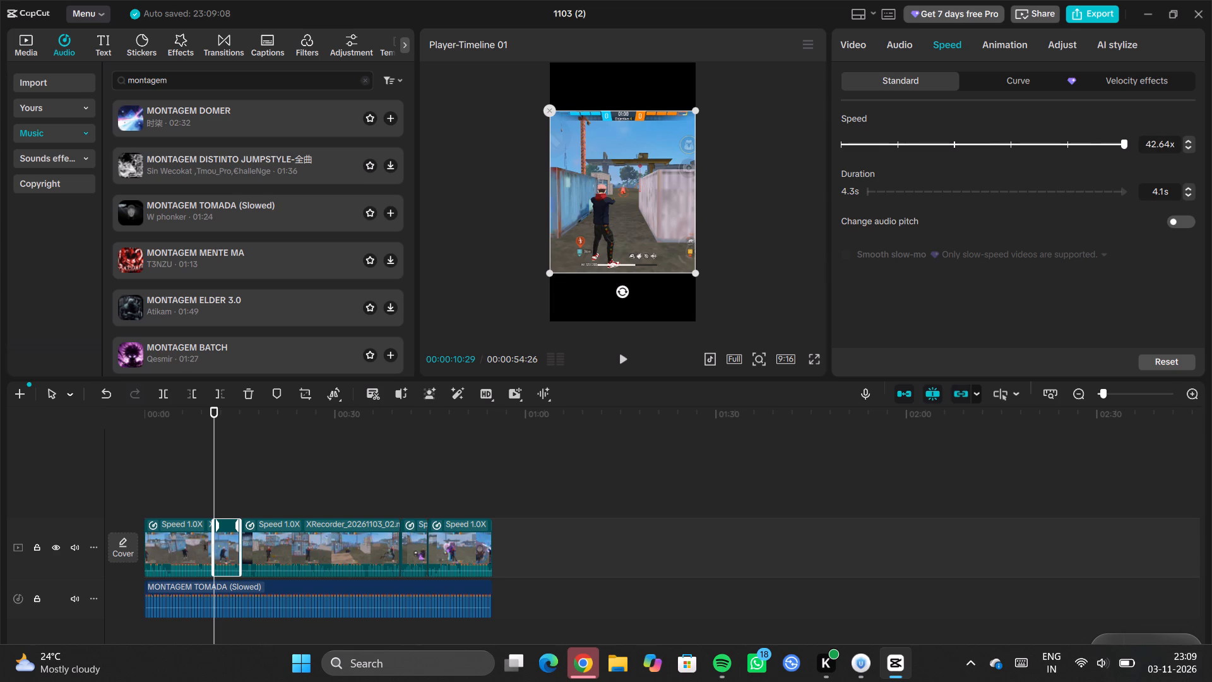
Play the timeline from about 00:00:06, and replay it from about 00:00:08, to check the sped-up segment.
click(185, 477)
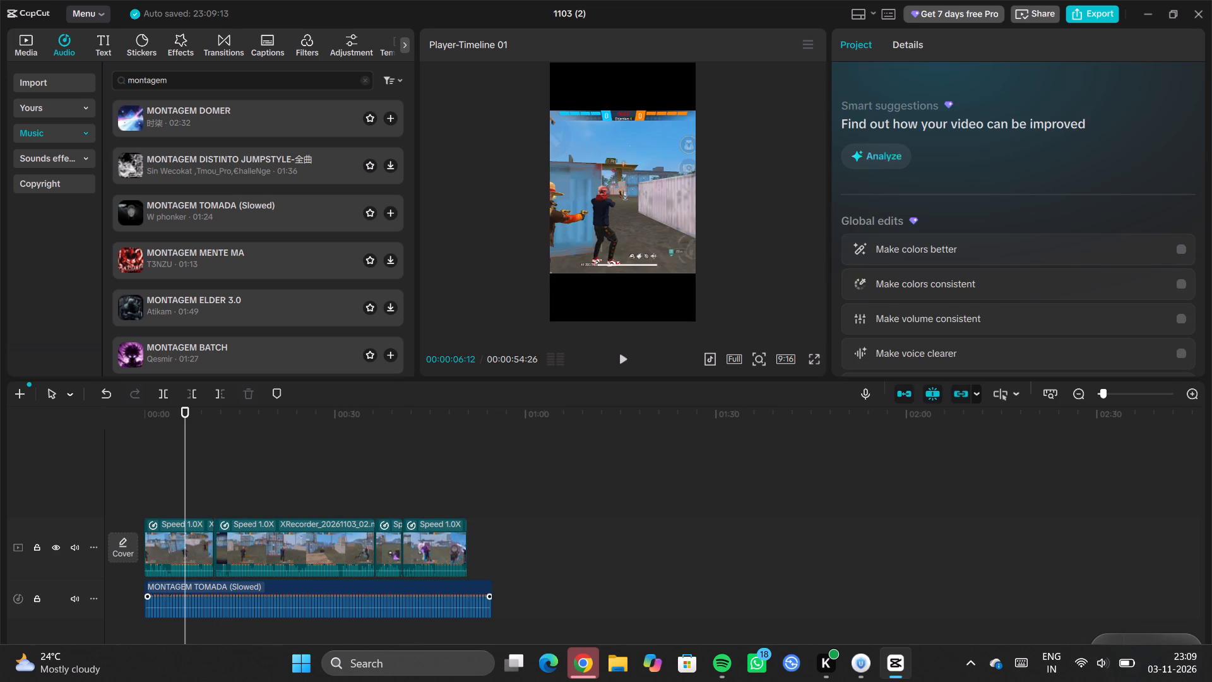
key(space)
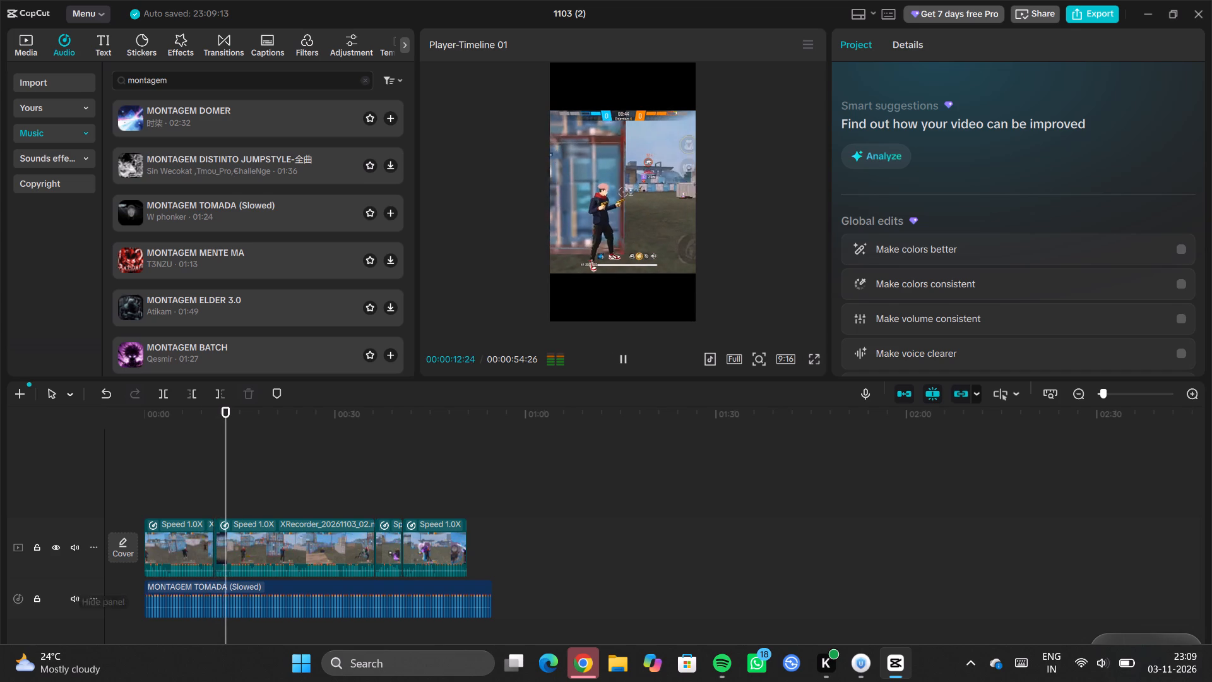
drag(229, 438, 195, 465)
key(space)
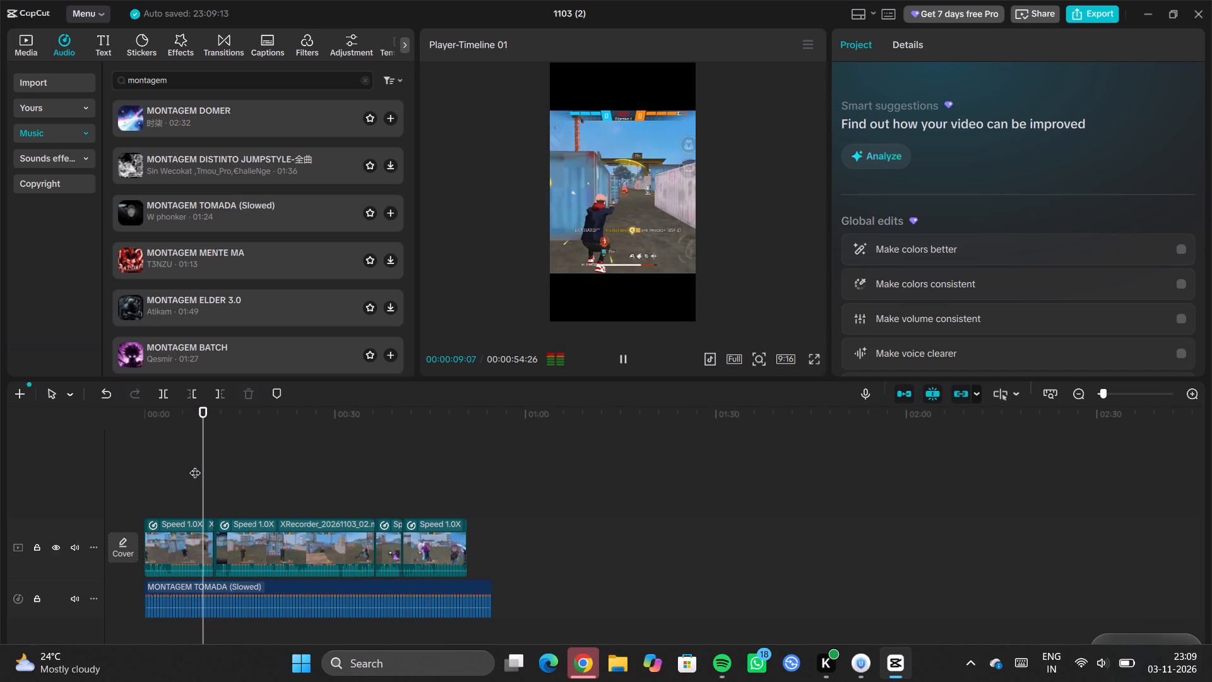
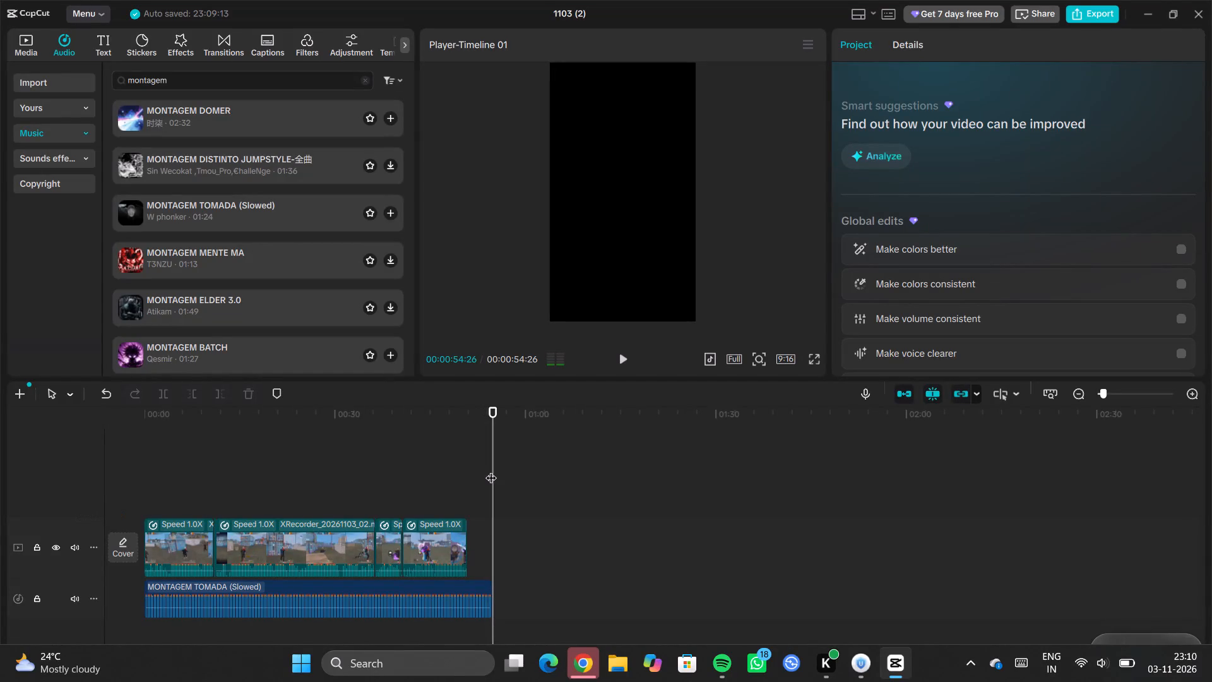
Play the timeline from 00:00:36:10, and replay it from the start, to check the gameplay with the music.
drag(491, 470, 378, 508)
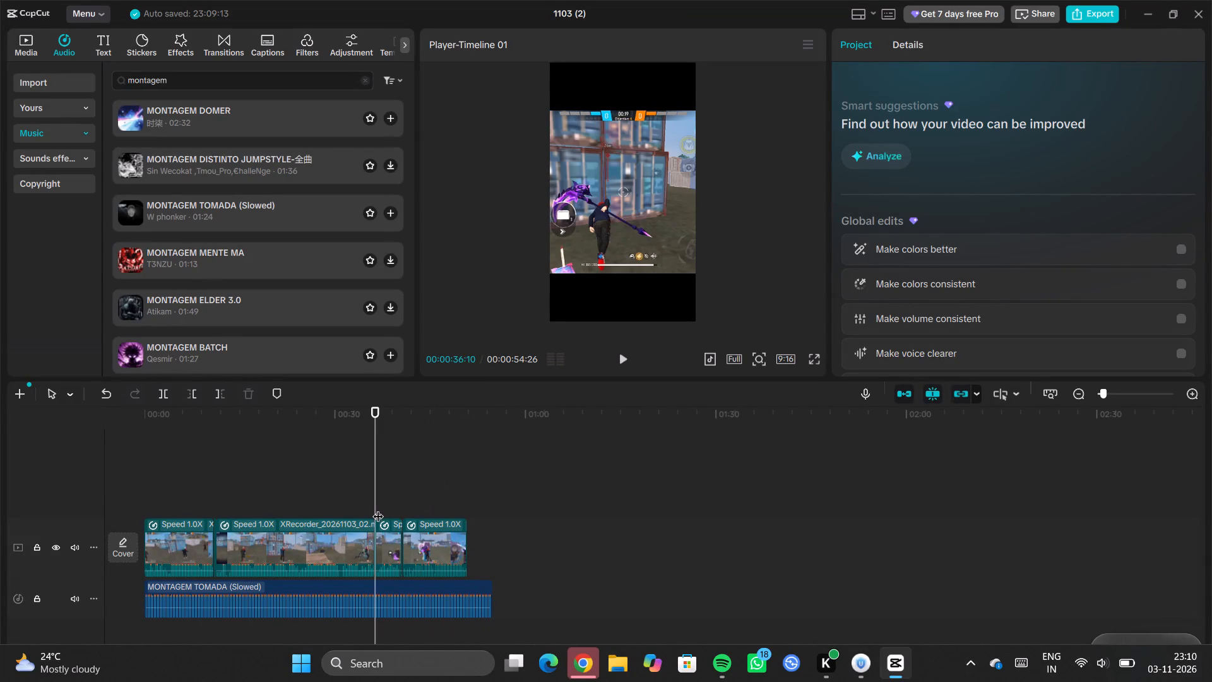
key(space)
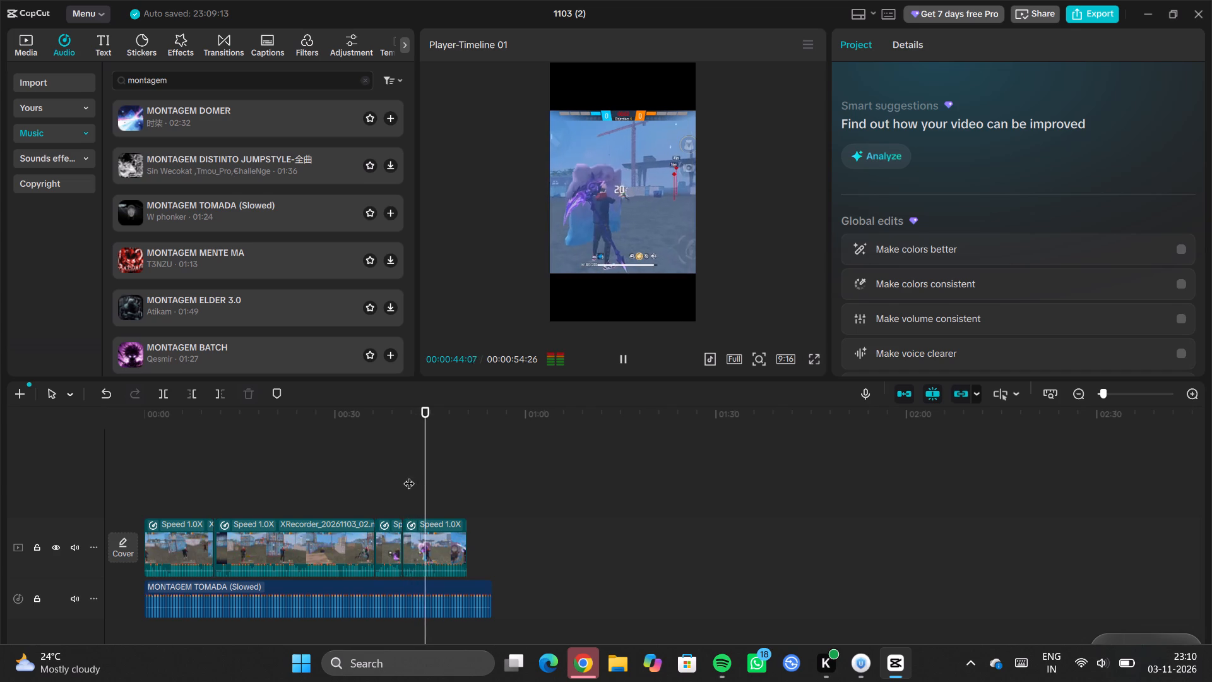
drag(429, 470, 32, 538)
key(space)
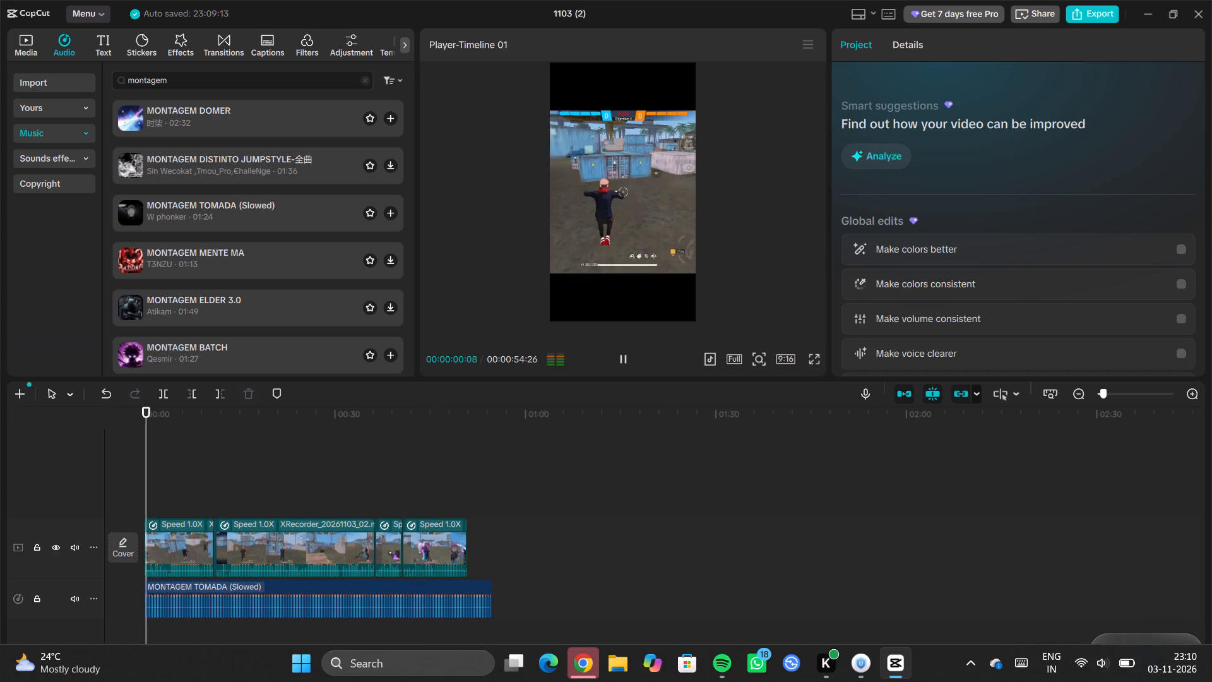
Trim the end of the MONTAGEM TOMADA (Slowed) audio to the end of the video clips at 00:00:50:26.
click(473, 479)
click(461, 487)
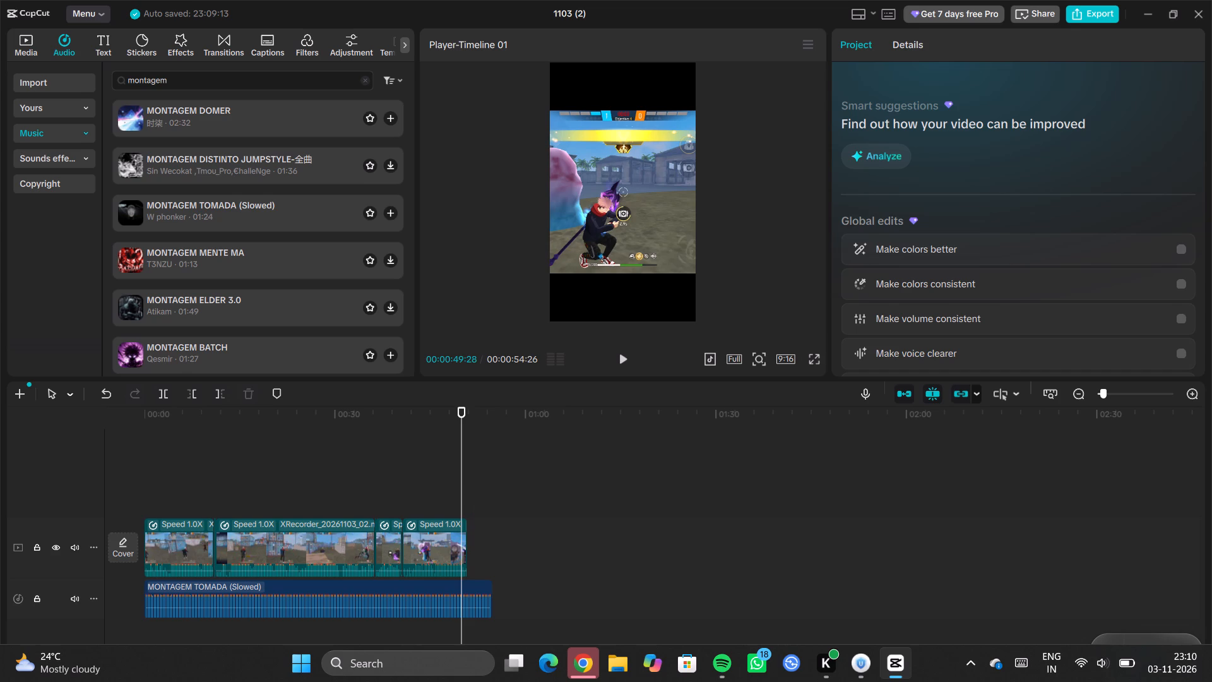
click(472, 471)
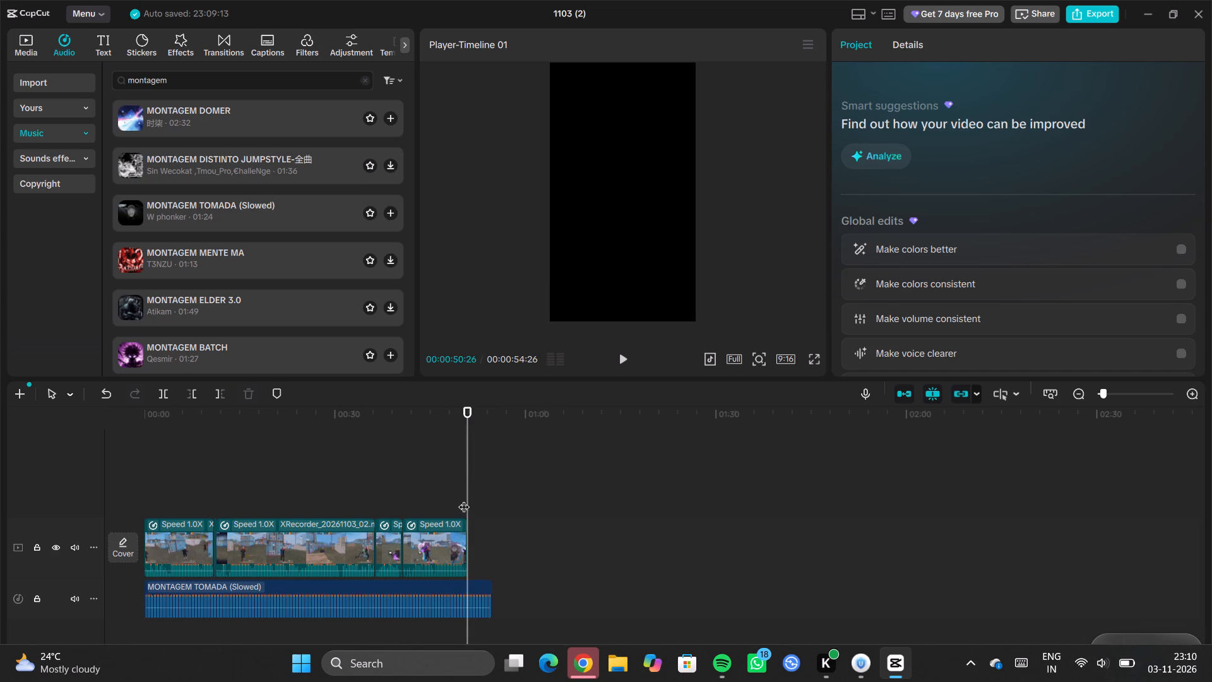
click(393, 602)
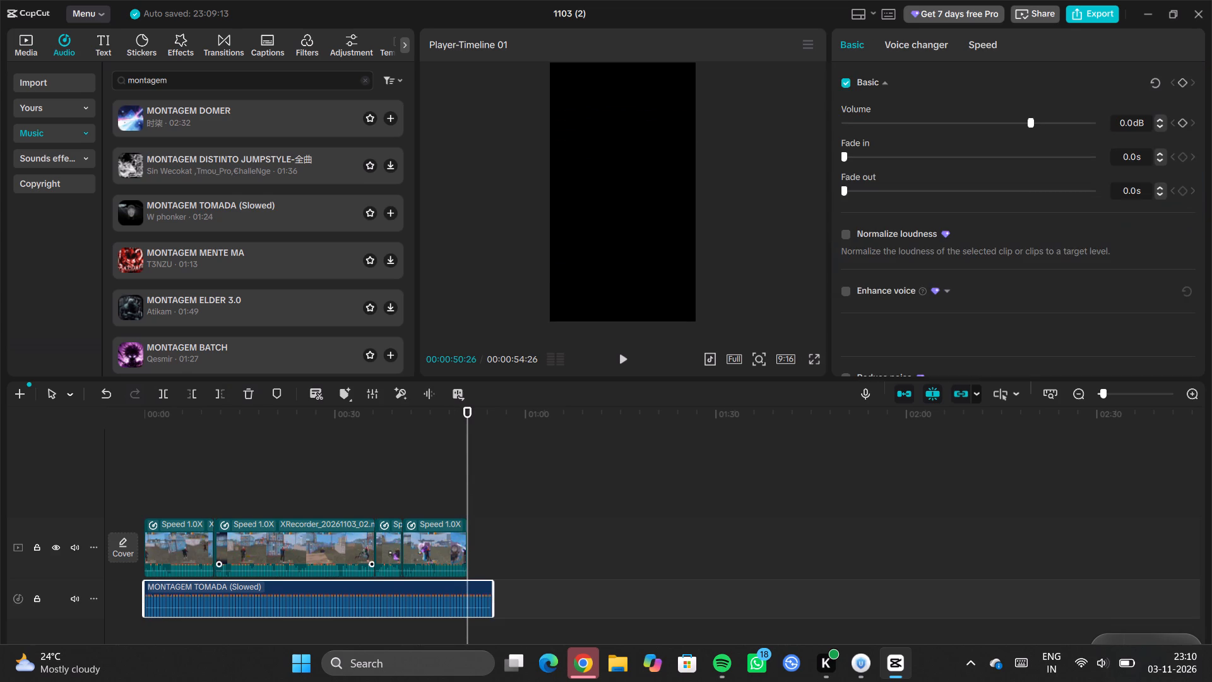
click(215, 392)
Play the timeline from 00:00:46:16 to its end to check how the trimmed music finishes.
click(440, 476)
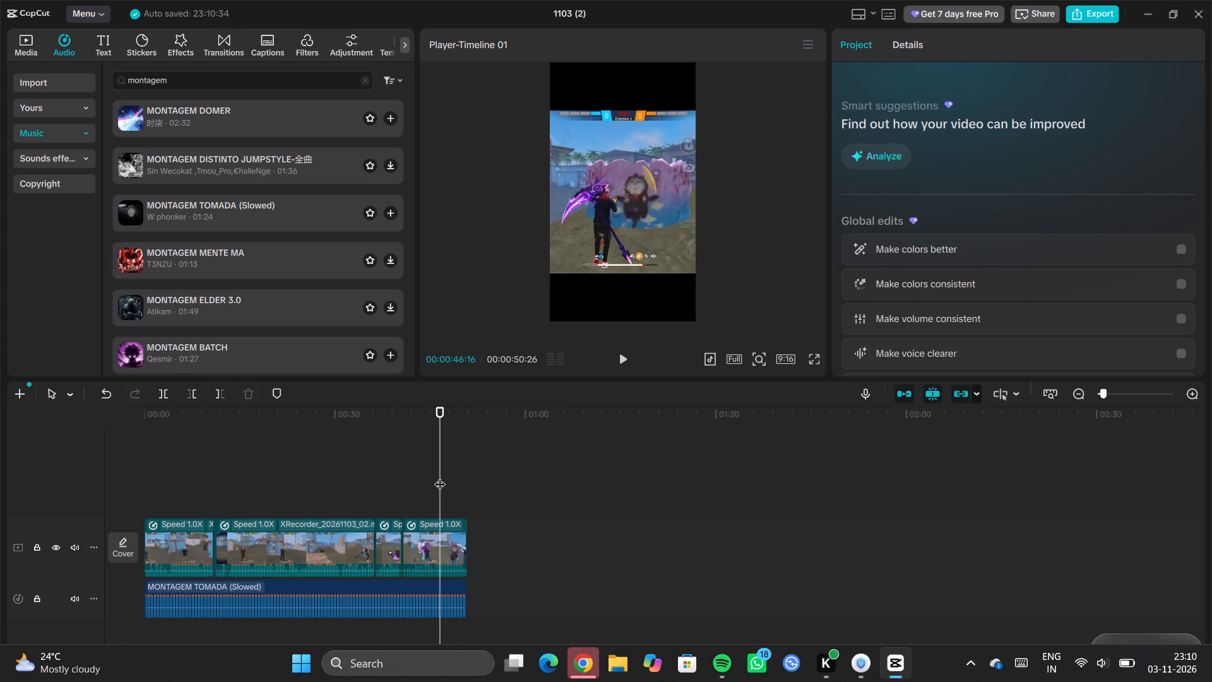
key(space)
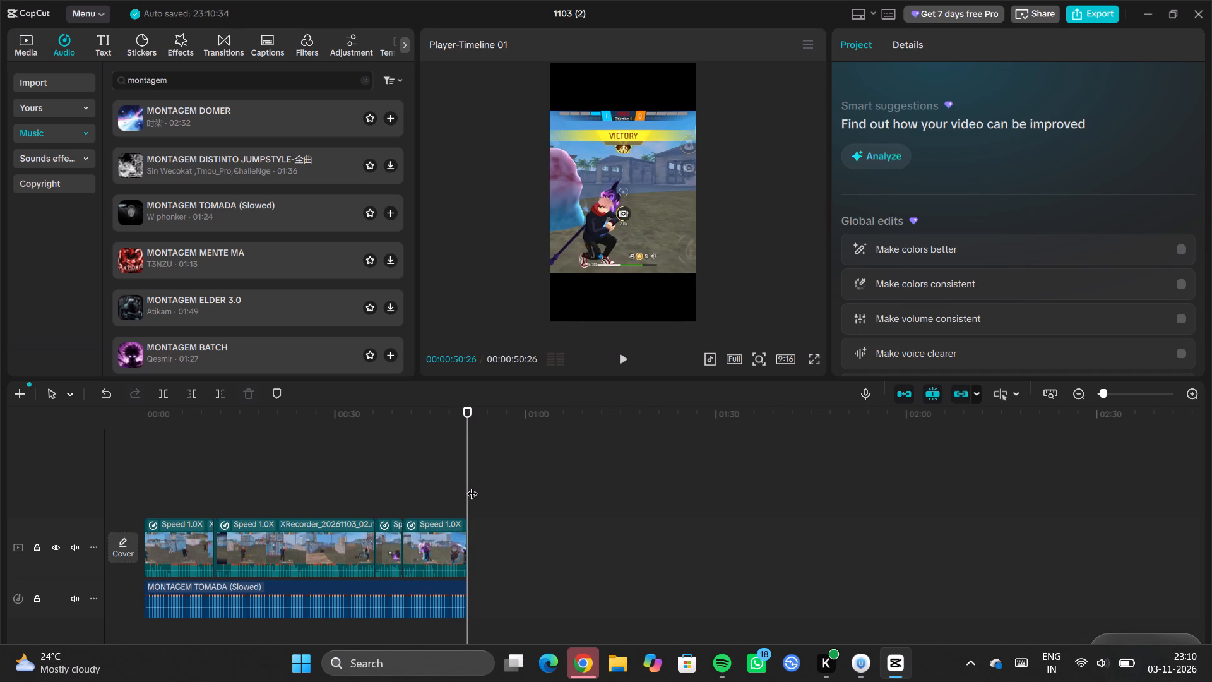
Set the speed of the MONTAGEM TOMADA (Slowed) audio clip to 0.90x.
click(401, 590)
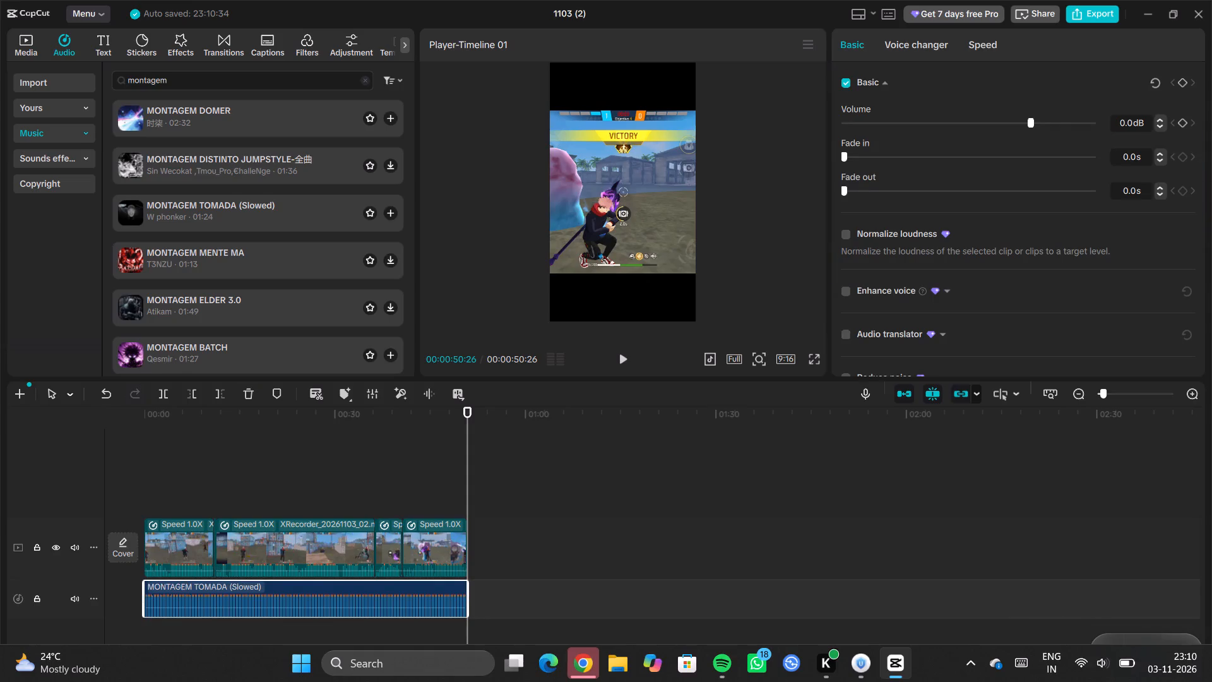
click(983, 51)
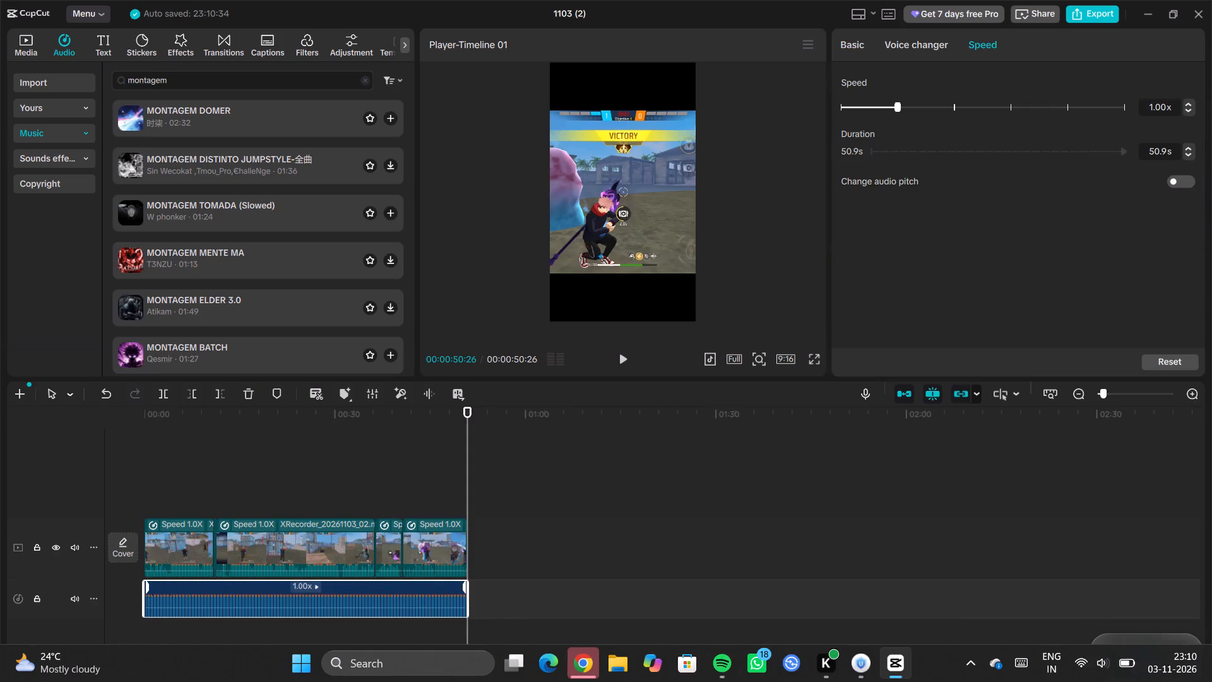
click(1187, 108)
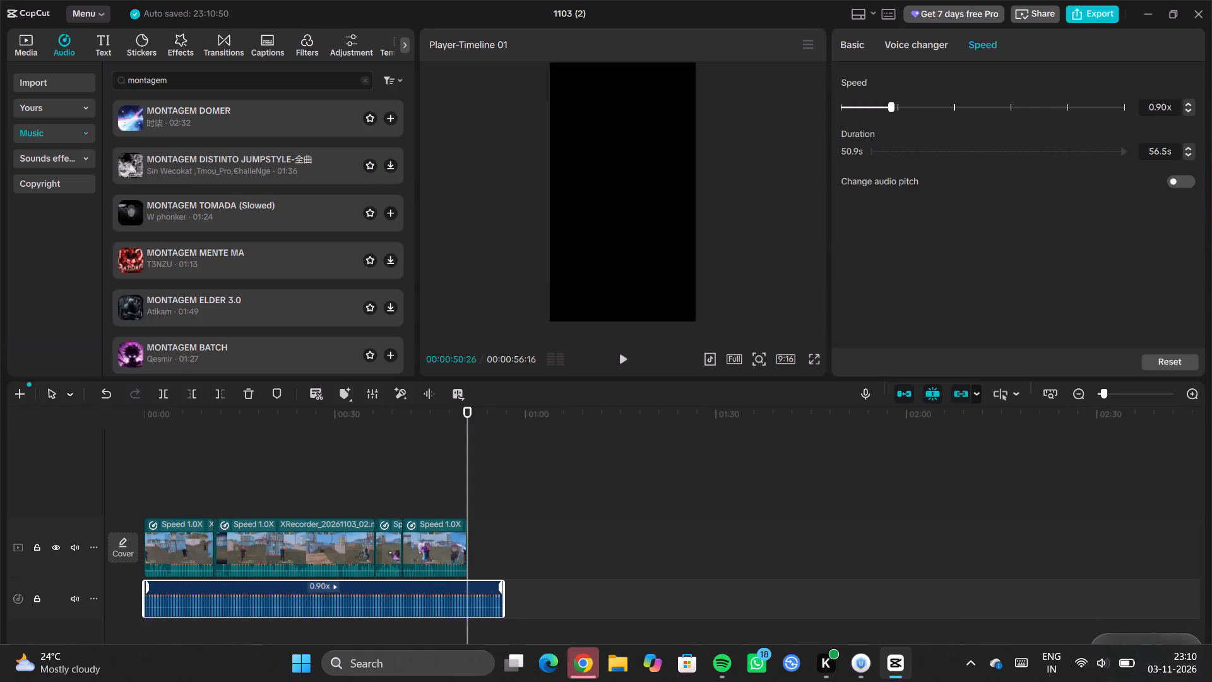
Play the timeline from 00:00:47:13 past the end of the video to check the slowed music.
click(446, 470)
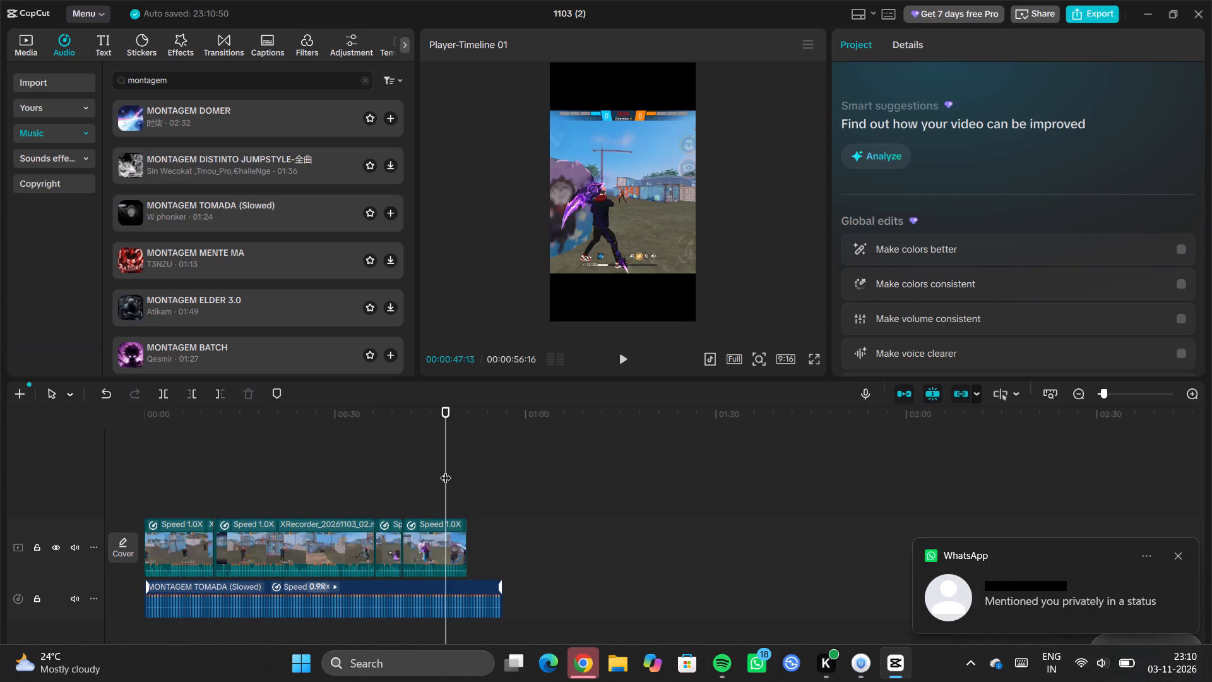
key(space)
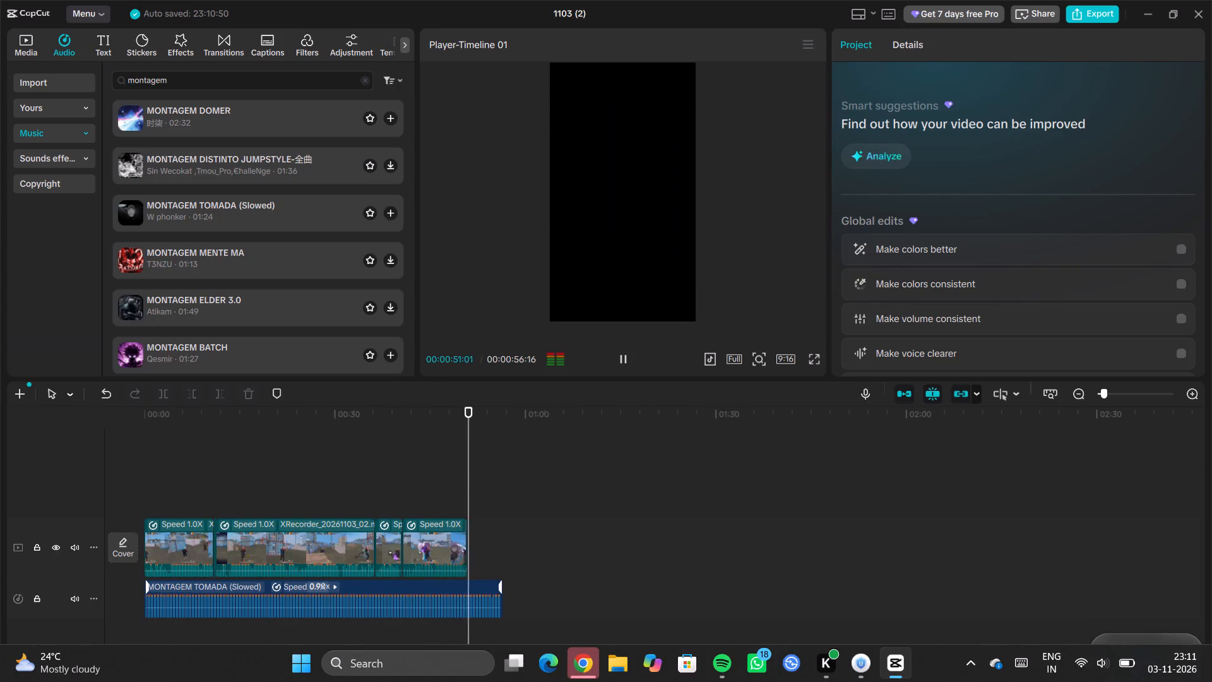
drag(472, 457, 454, 469)
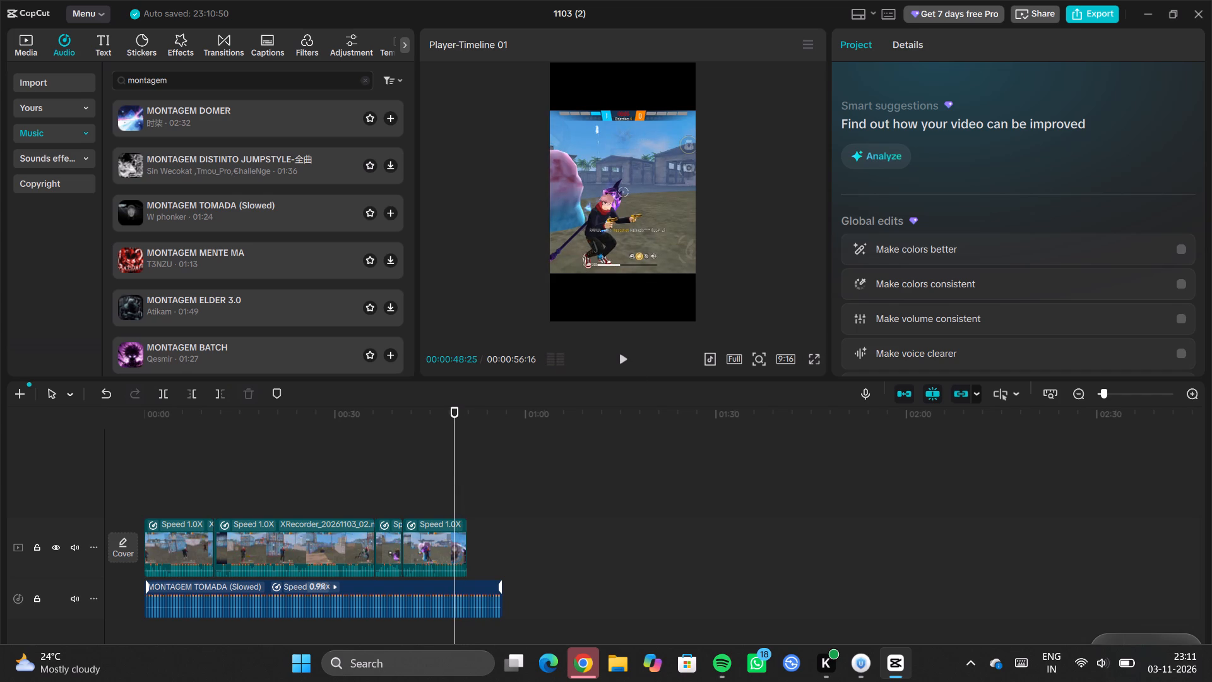
Set the speed of the MONTAGEM TOMADA (Slowed) audio clip to 0.80x.
click(396, 606)
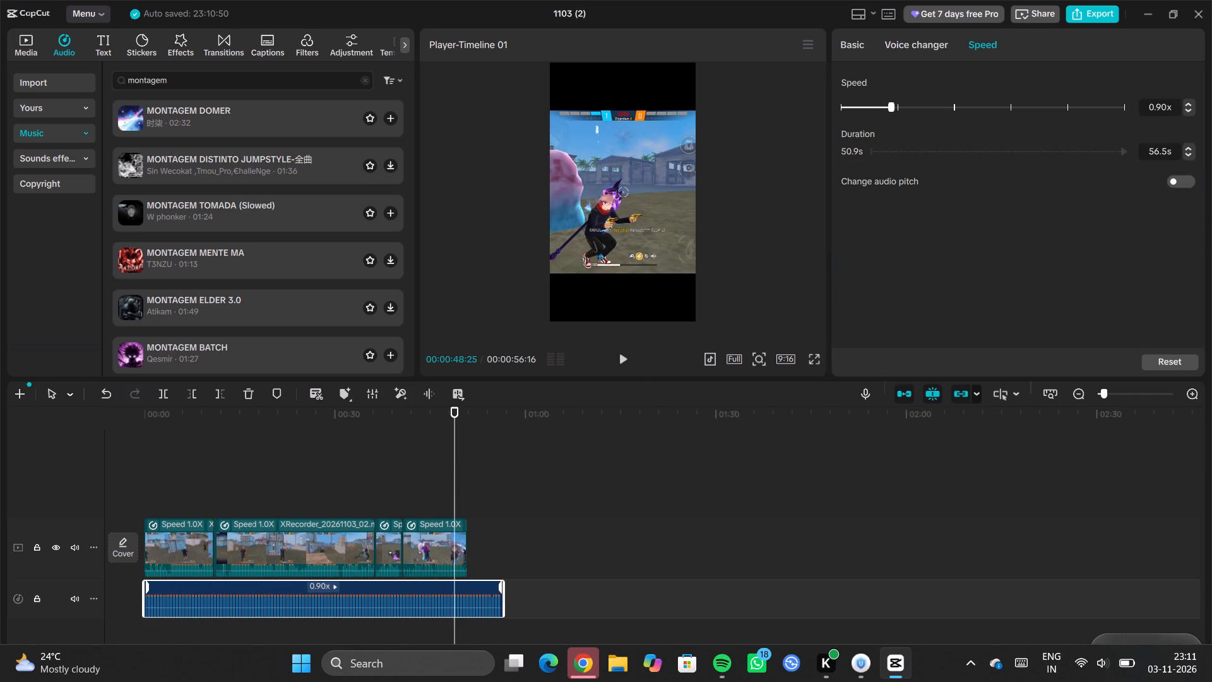
click(1187, 112)
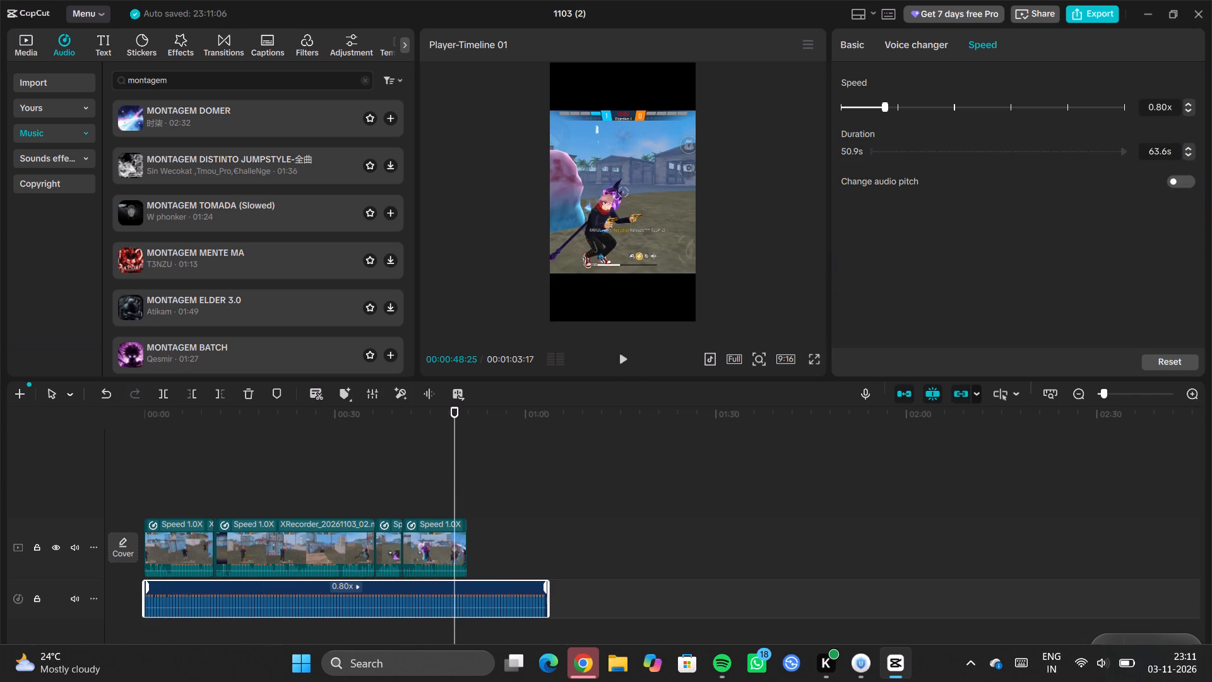
Play the timeline from about 00:00:46 to check the music's new speed over the closing gameplay.
click(437, 469)
key(space)
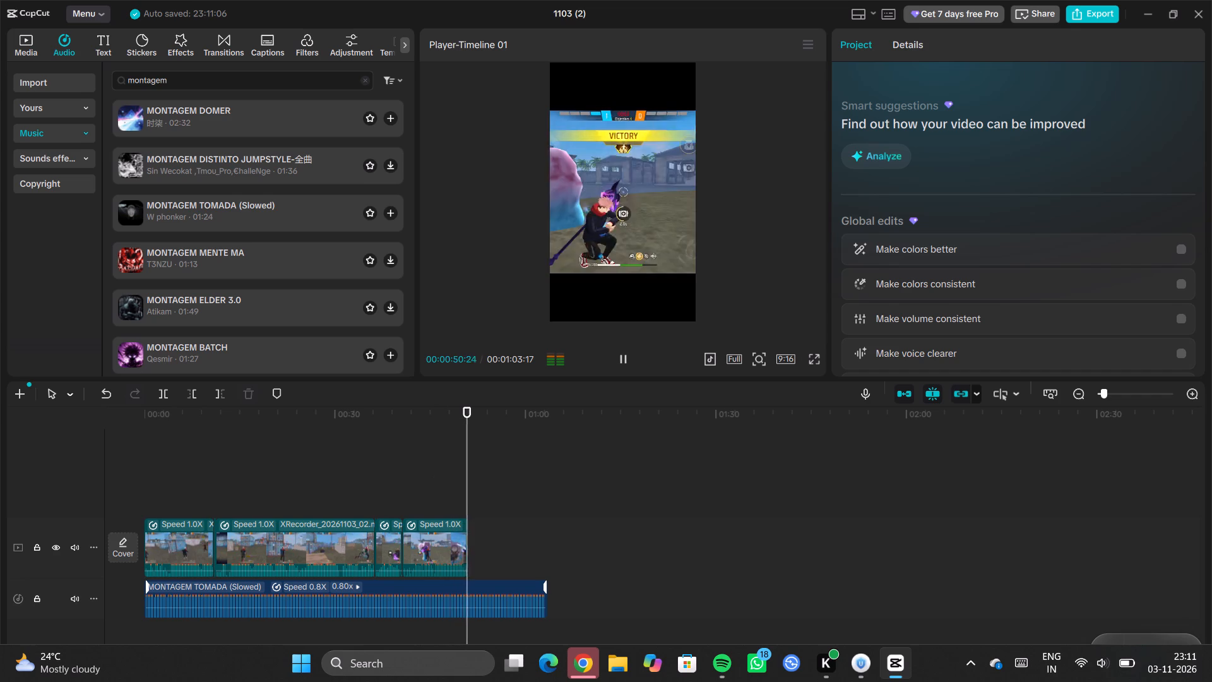
Move the playhead back from the end of the video to about 00:00:47 in the closing gameplay clip.
drag(466, 462, 443, 468)
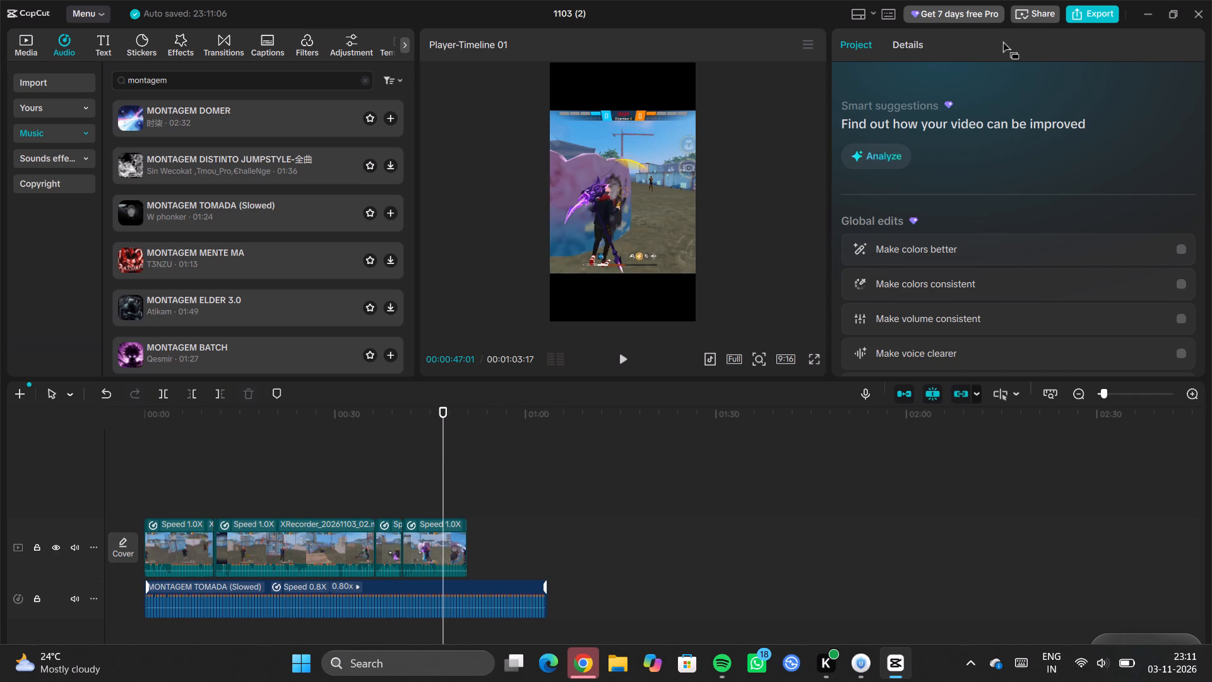
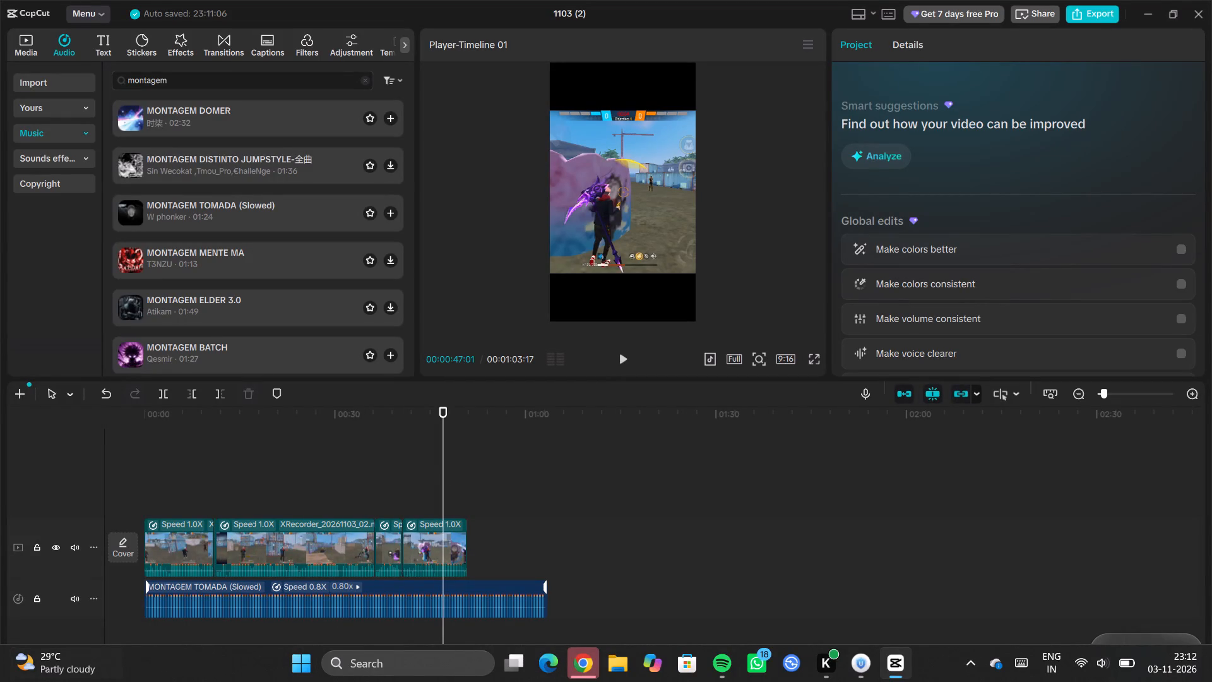
Preview the MONTAGEM ELDER 3.0 and MONTAGEM BATCH tracks from the music search results.
click(265, 310)
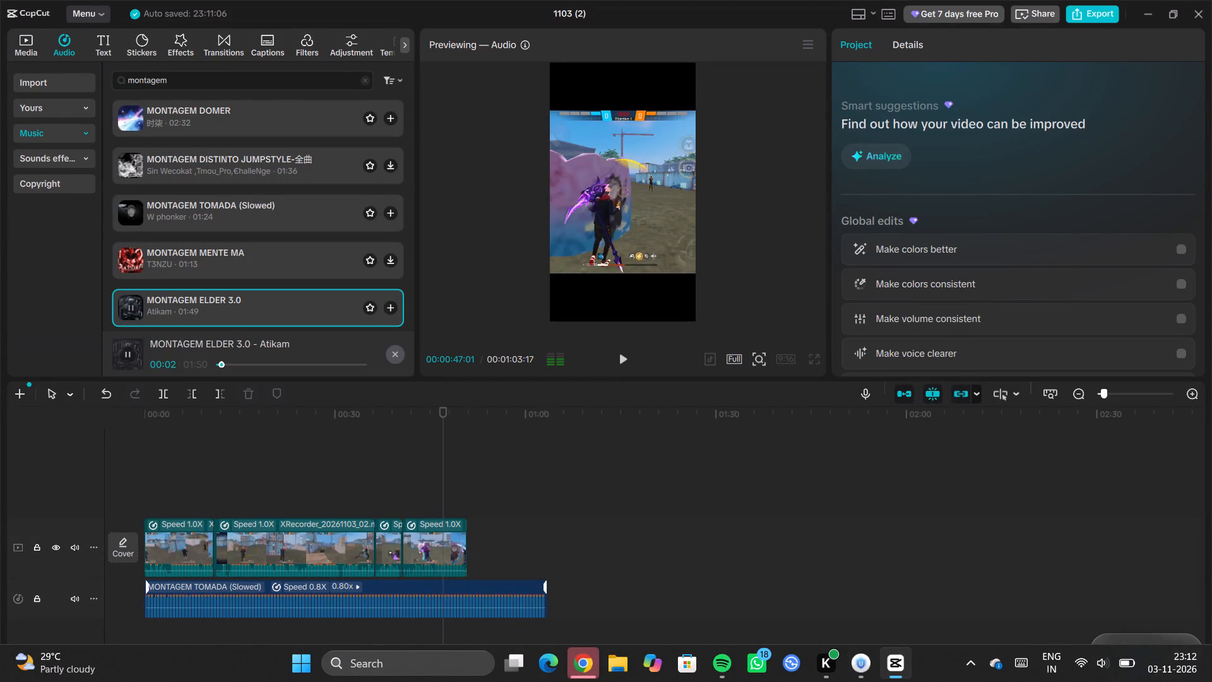
scroll(222, 207, down, 1)
click(223, 270)
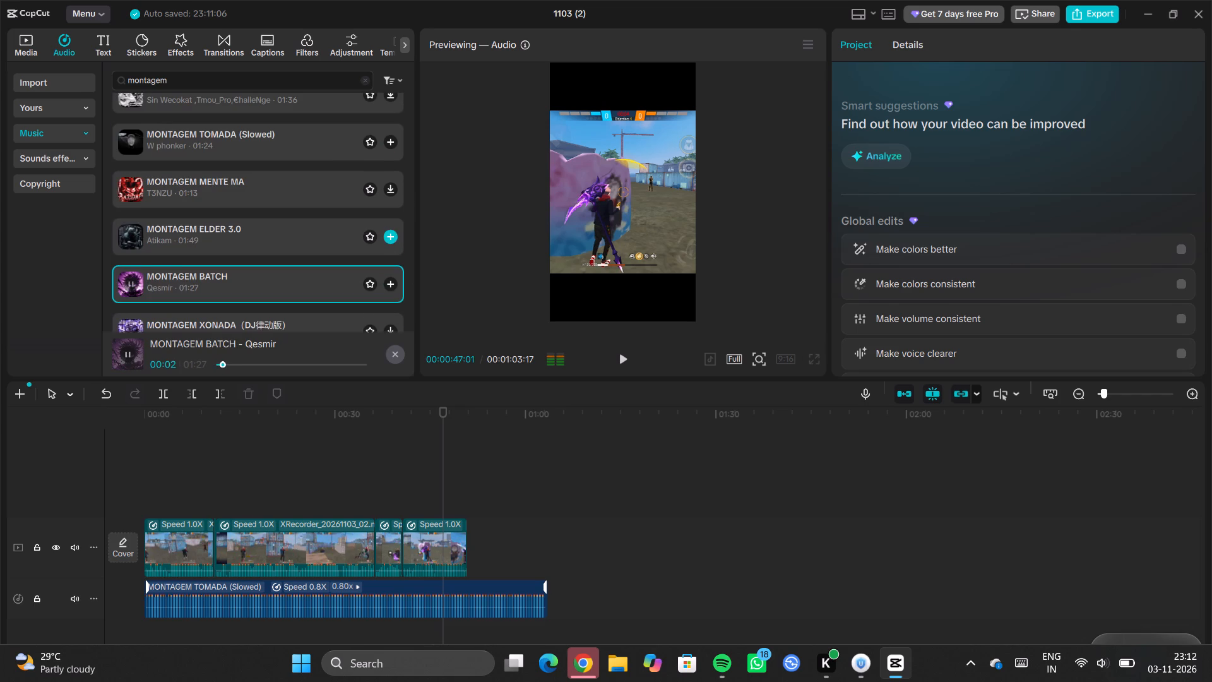
Audition MONTAGEM XONADA, RABETA, PERIGOSA, ROYAL, URANIUM and FUNK from the montagem music results as alternative background tracks.
scroll(234, 175, down, 1)
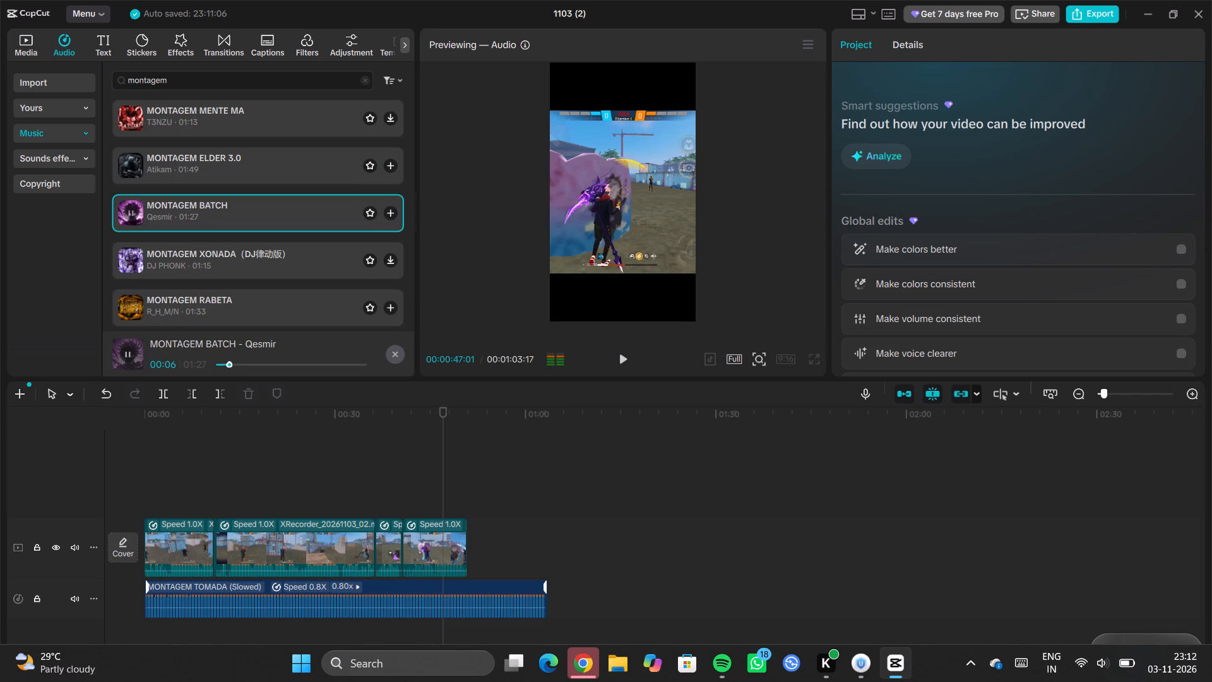
click(260, 255)
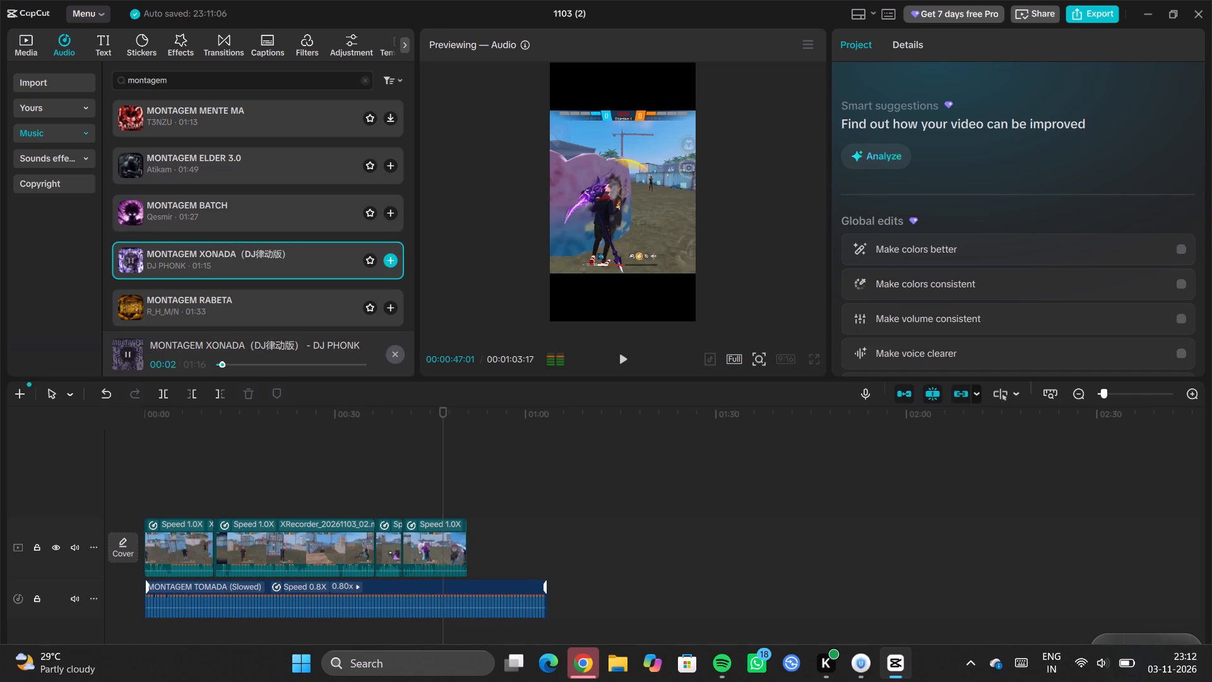
click(282, 300)
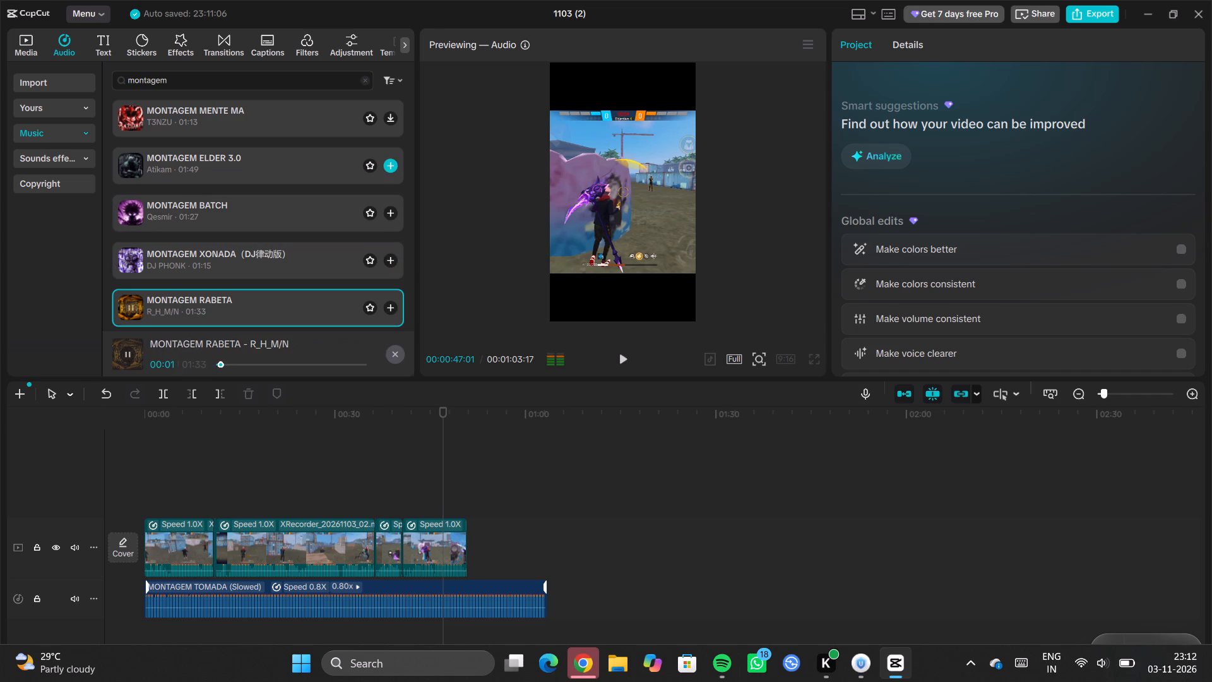
scroll(243, 186, down, 2)
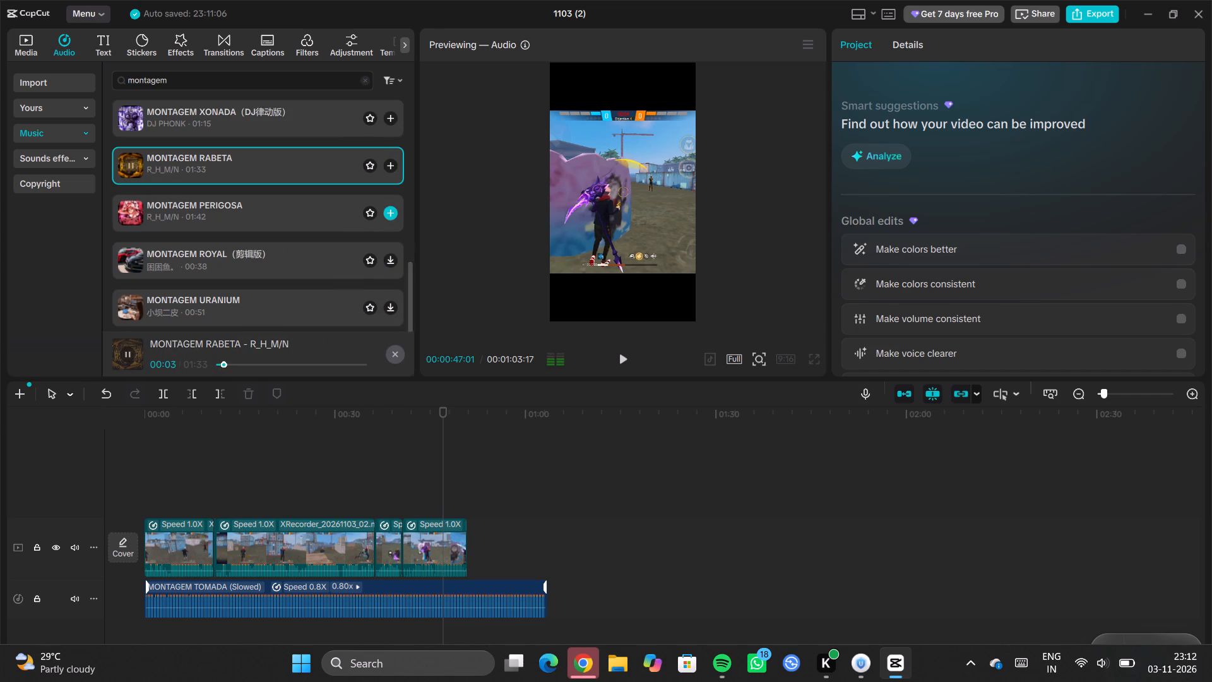
click(223, 214)
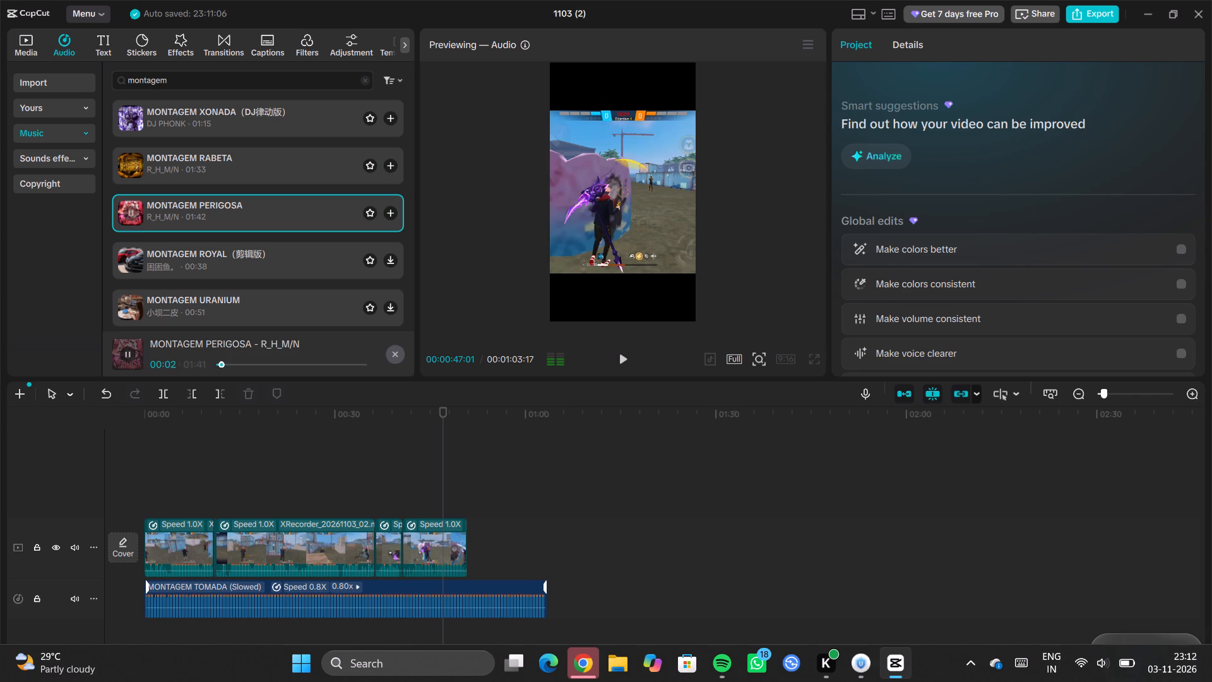
click(232, 274)
scroll(287, 144, down, 1)
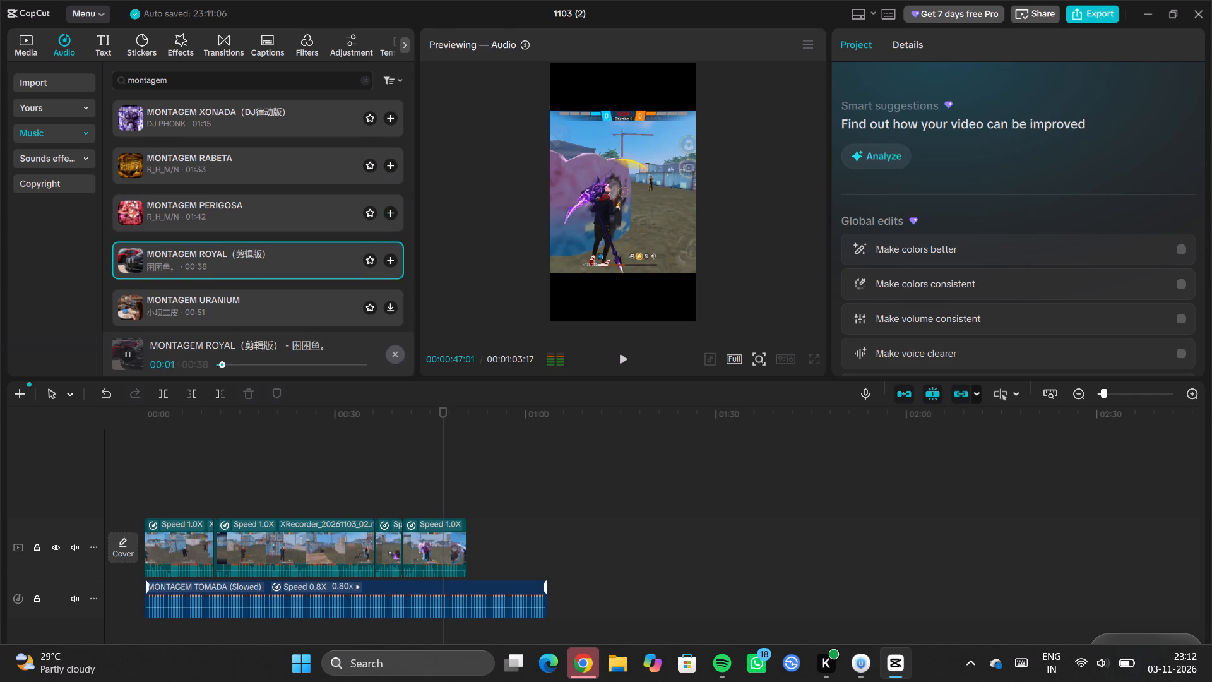
scroll(287, 144, down, 1)
click(228, 206)
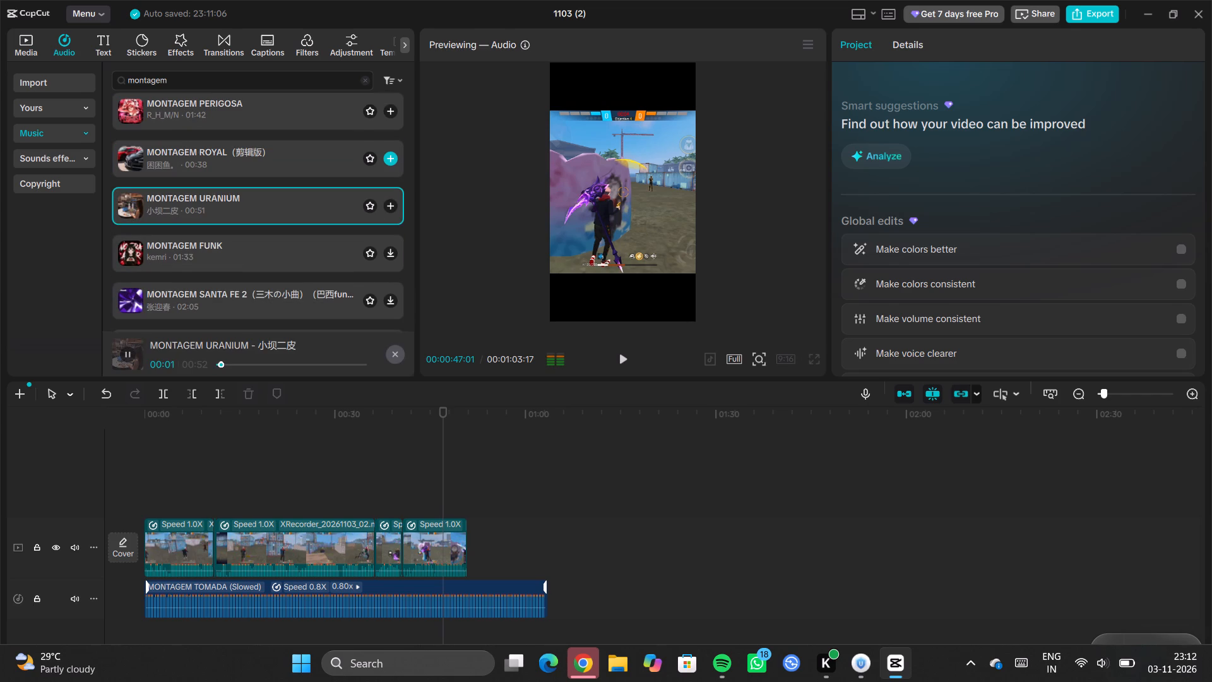
click(253, 261)
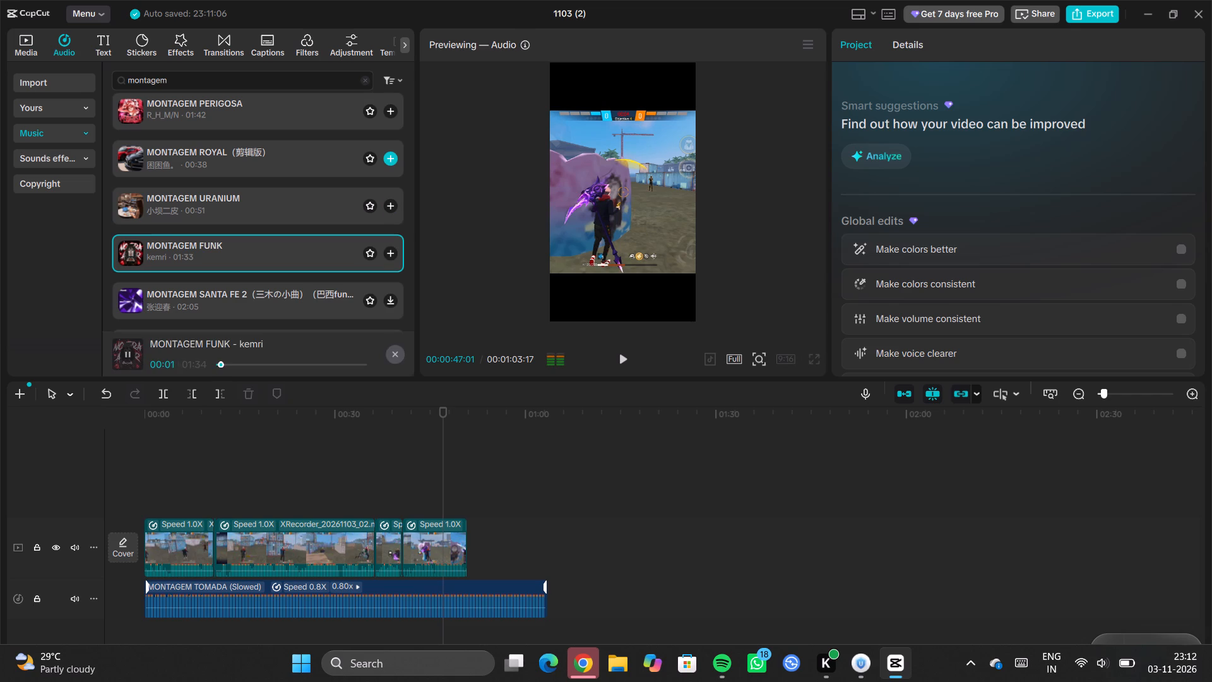
Audition MONTAGEM SANTA FE 2, COMA, GAME, Montagem Sonic Ritmado and MONTAGEM KURO from the music results.
scroll(220, 181, down, 1)
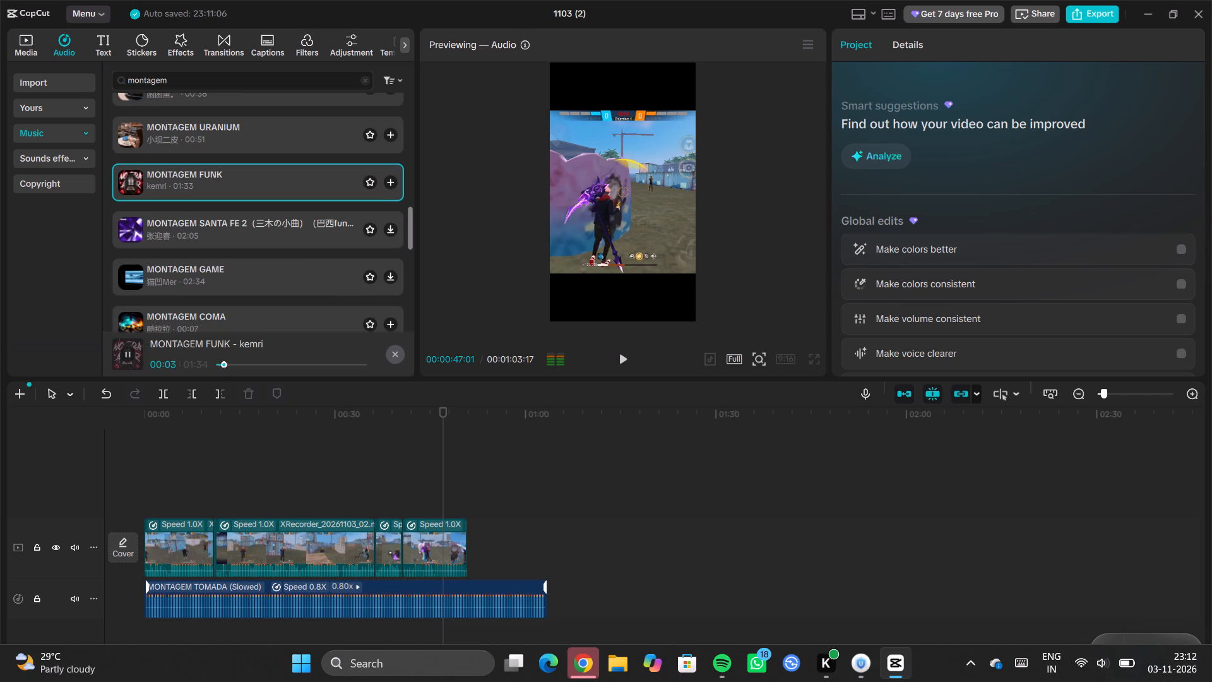
click(223, 242)
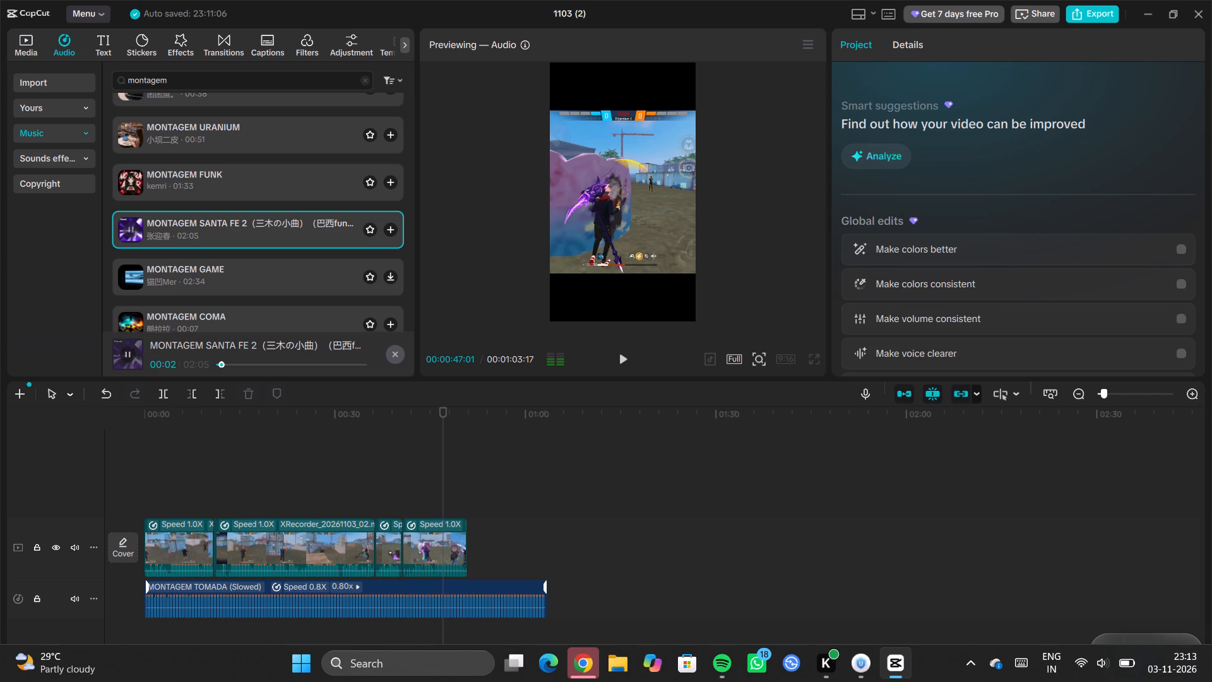
click(213, 316)
scroll(229, 130, down, 1)
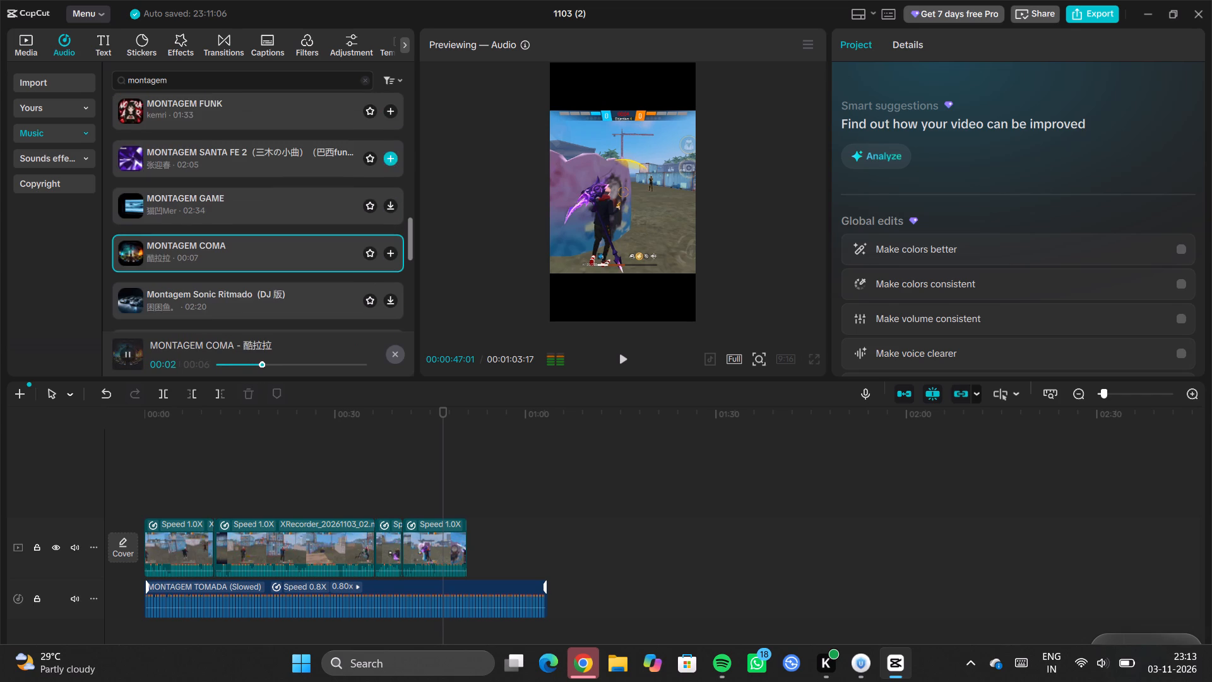
click(202, 213)
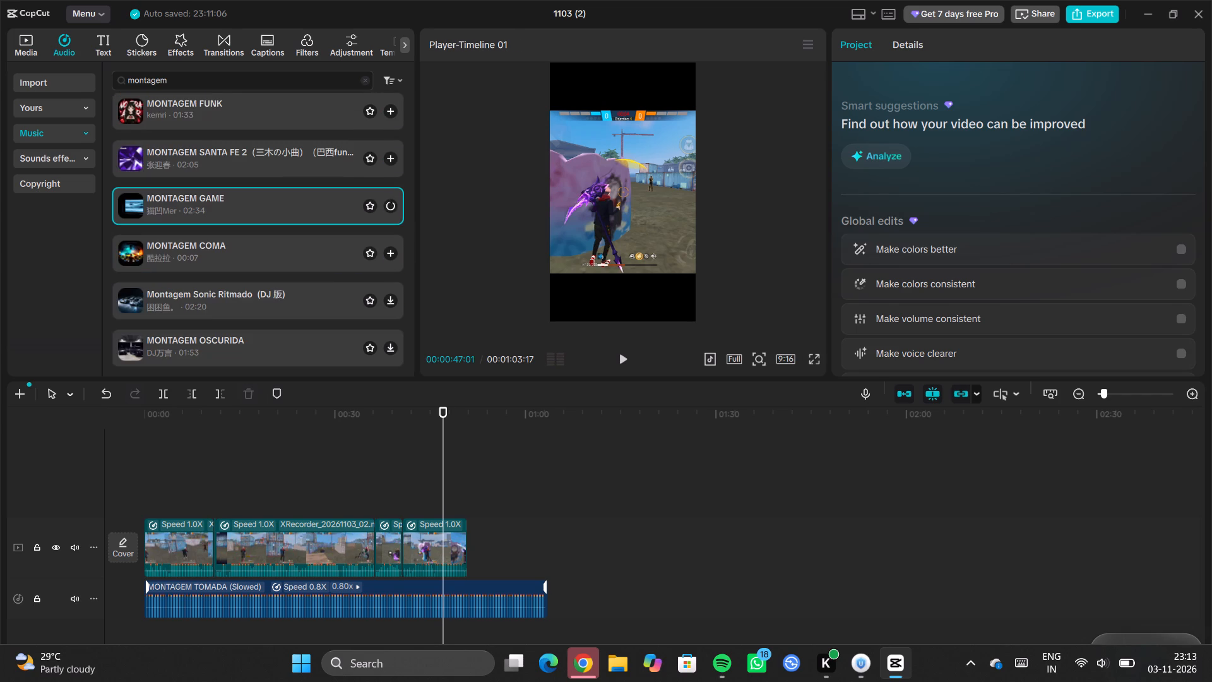
click(232, 301)
scroll(210, 208, down, 1)
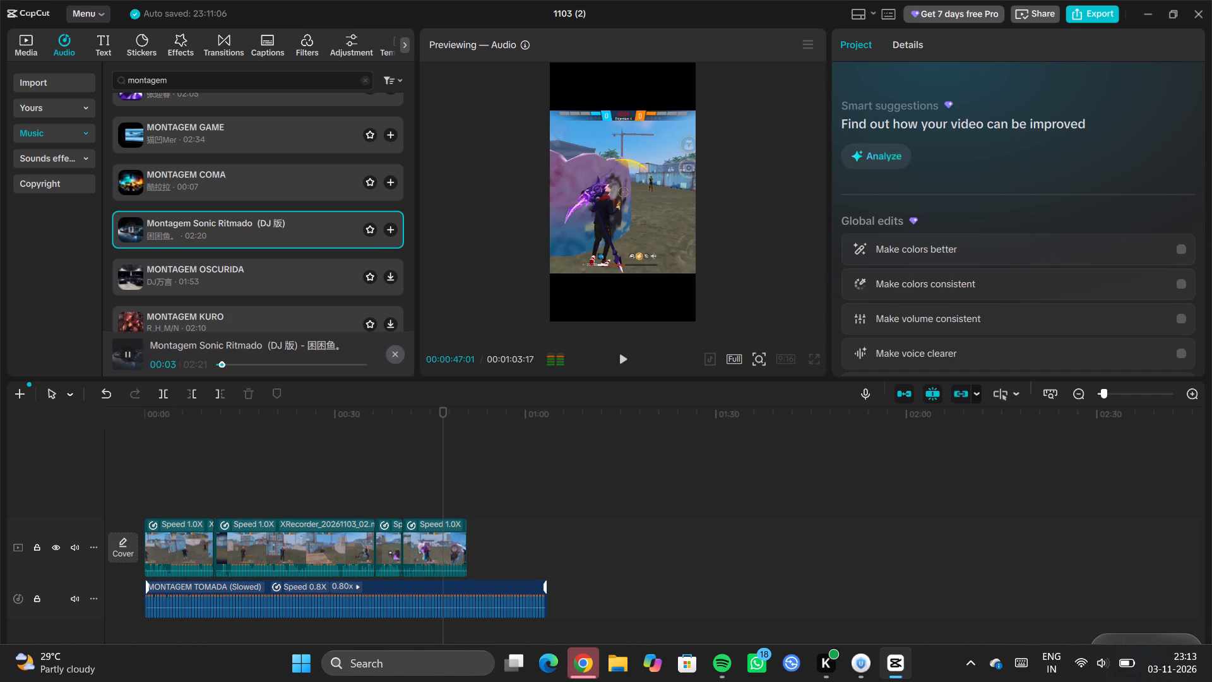
click(258, 314)
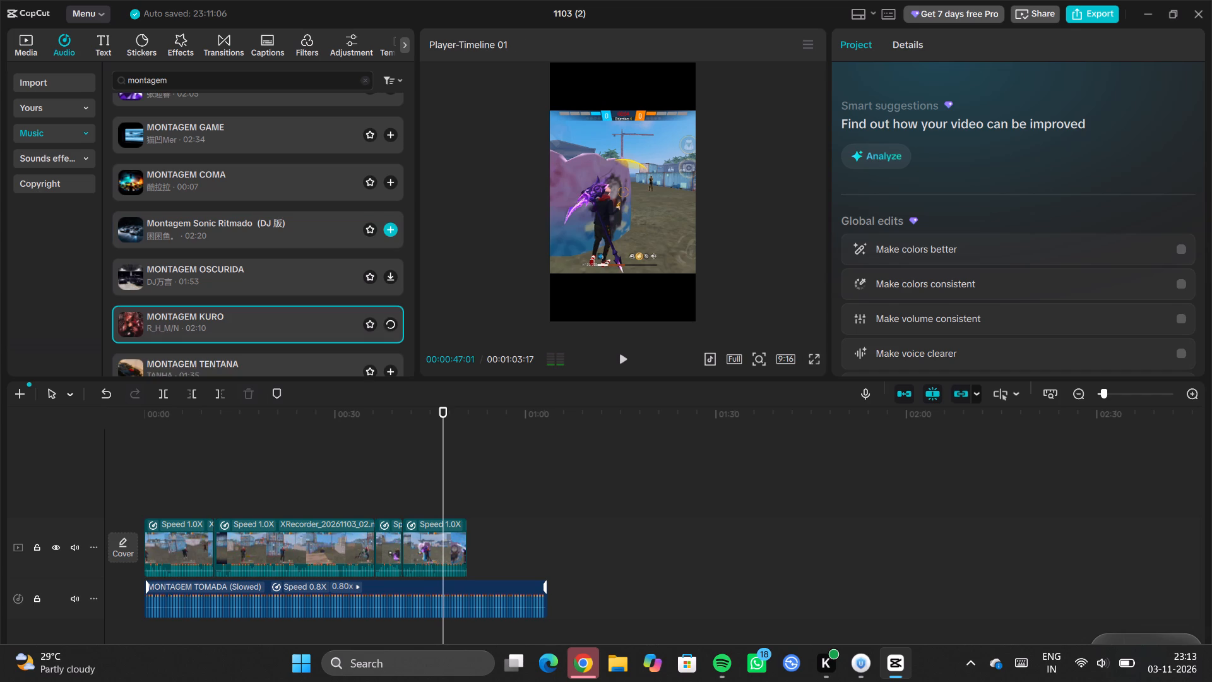
Audition both the 01:35 and 00:55 versions of MONTAGEM TENTANA and replay MONTAGEM KURO for comparison.
scroll(251, 208, down, 1)
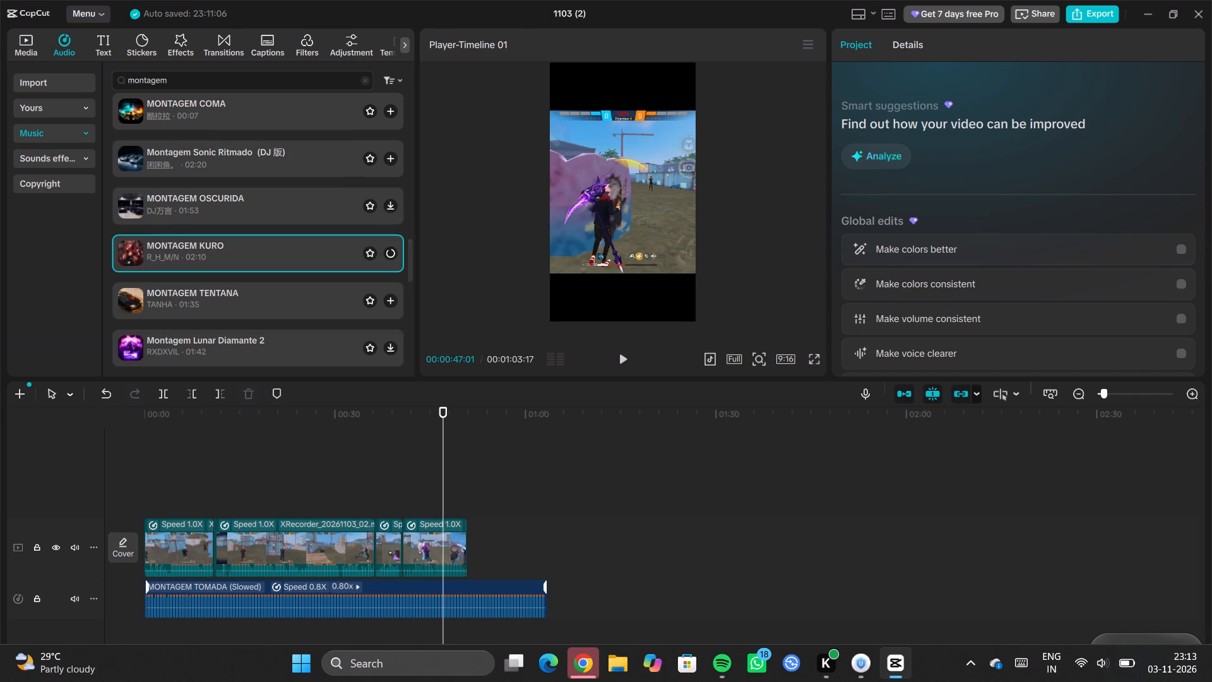
double_click(222, 295)
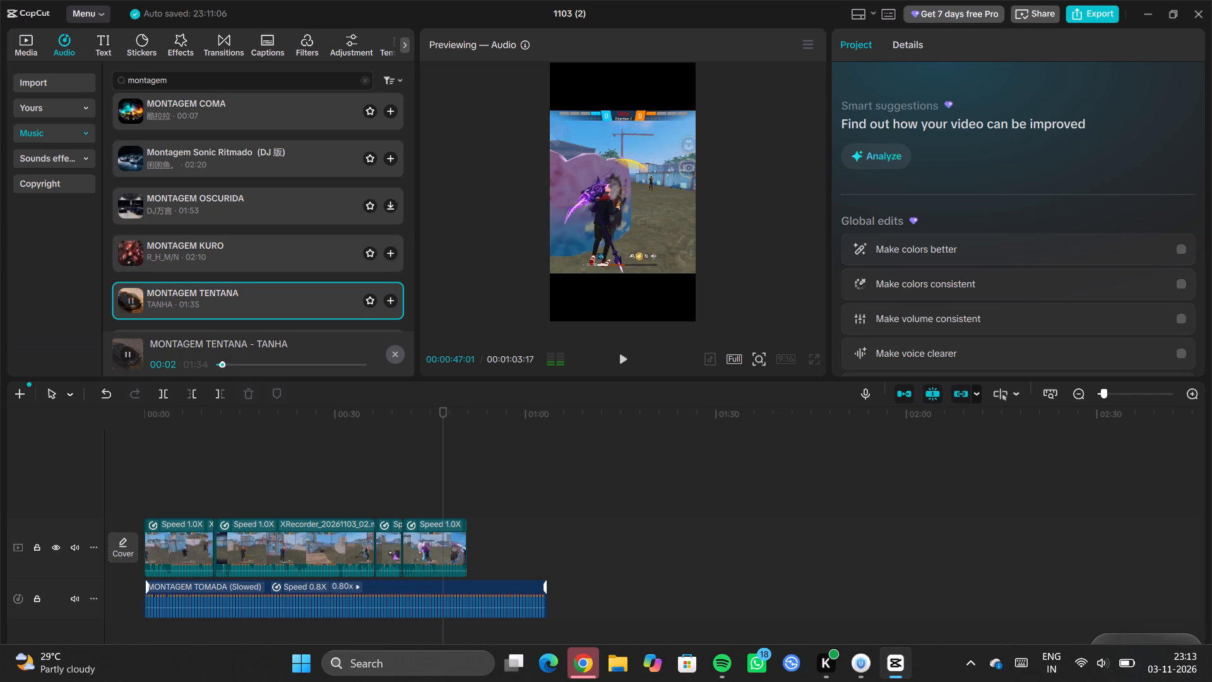
scroll(266, 191, down, 1)
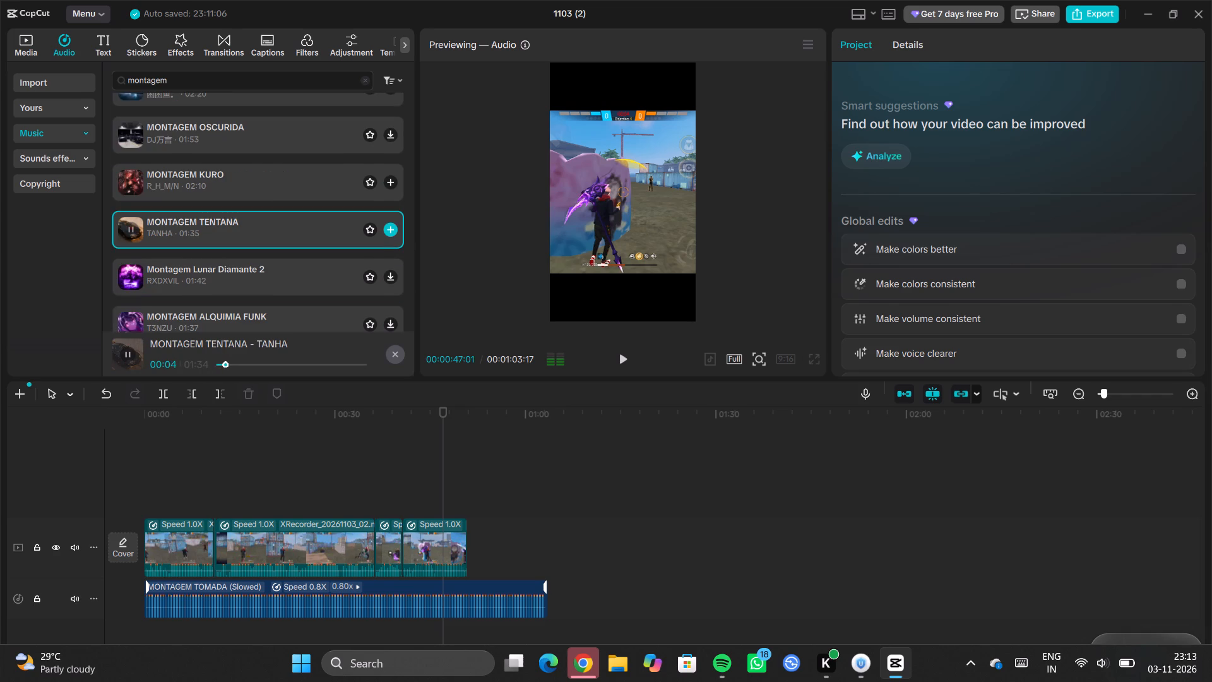
scroll(246, 243, down, 1)
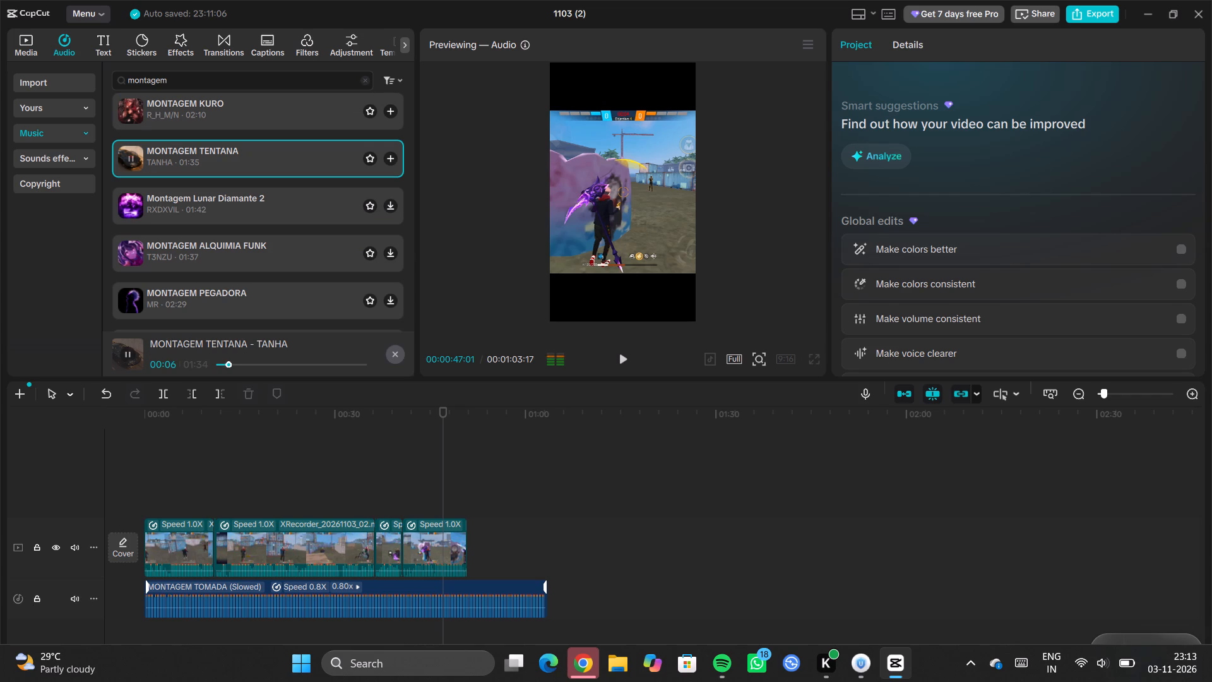
scroll(235, 242, down, 1)
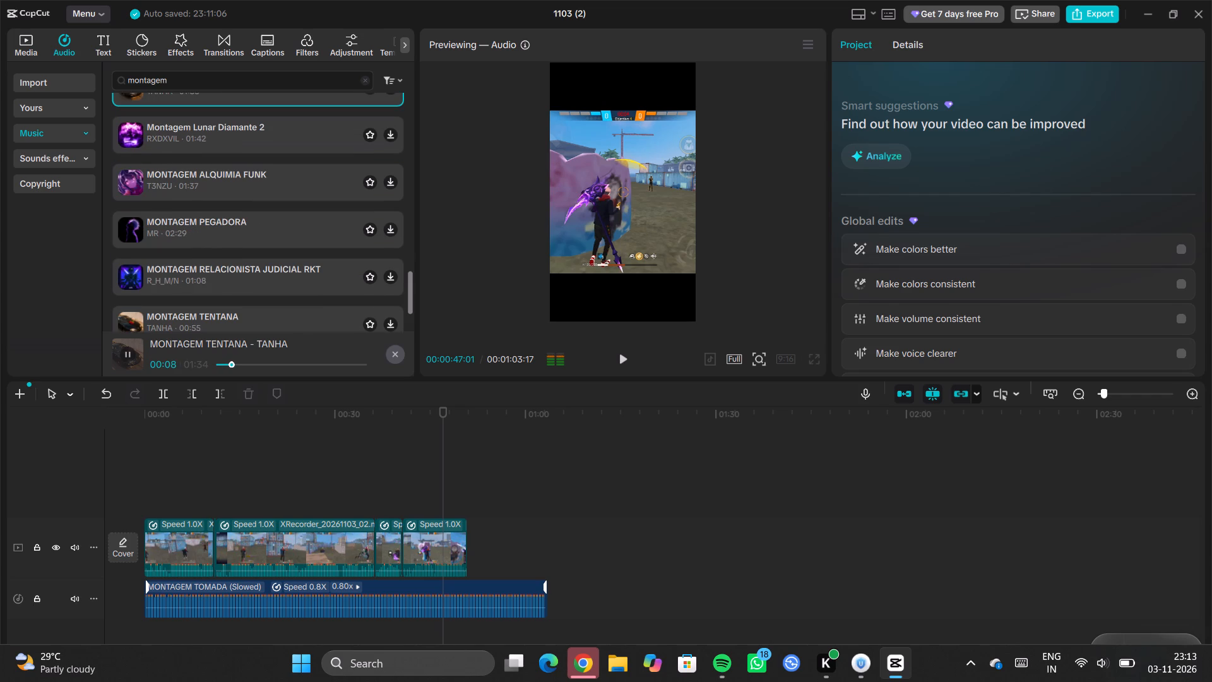
scroll(221, 277, down, 1)
click(213, 258)
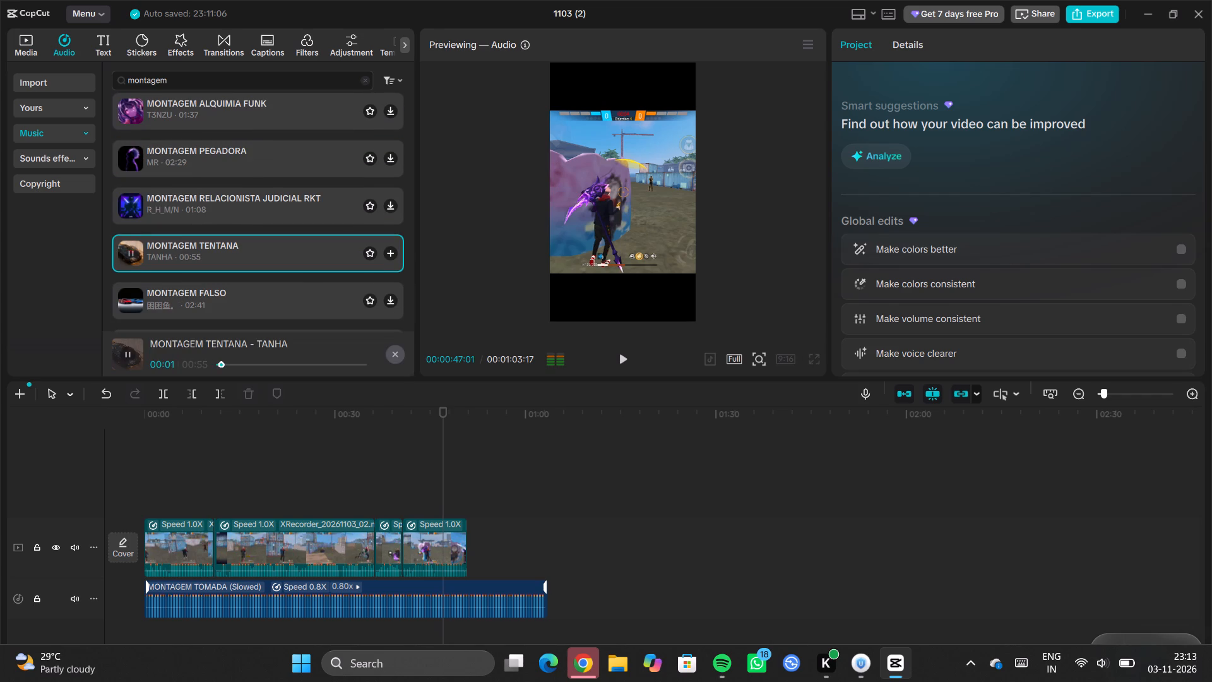
scroll(207, 192, down, 1)
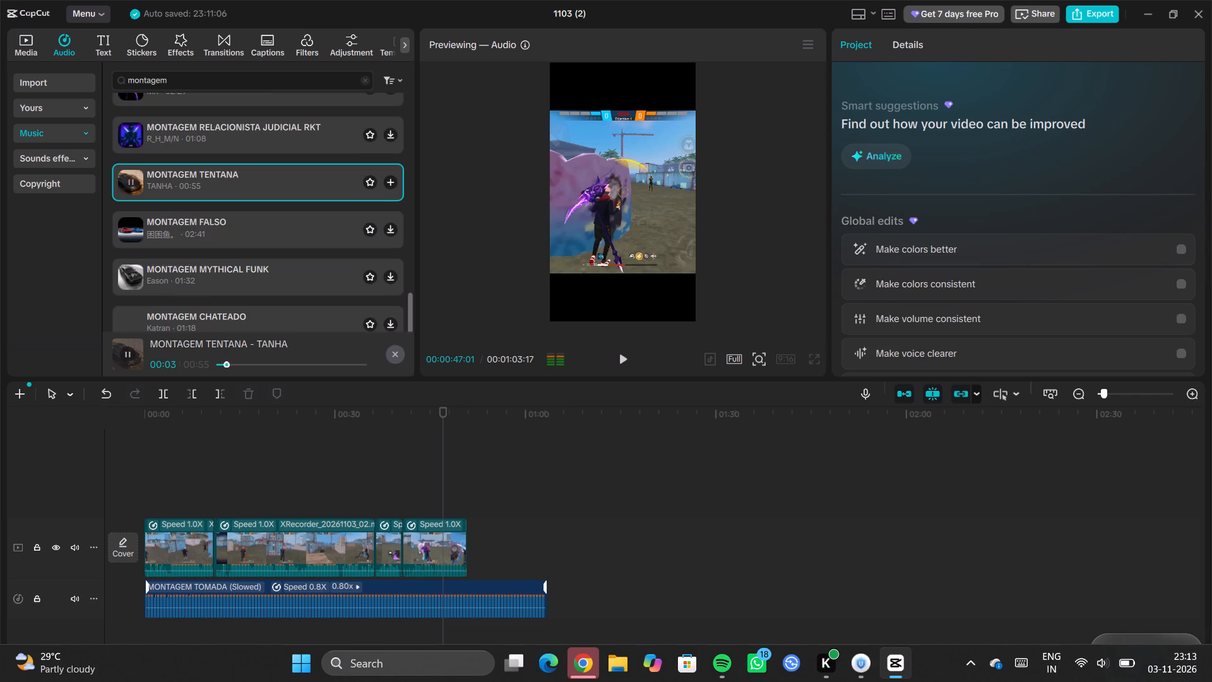
scroll(202, 229, up, 3)
click(226, 164)
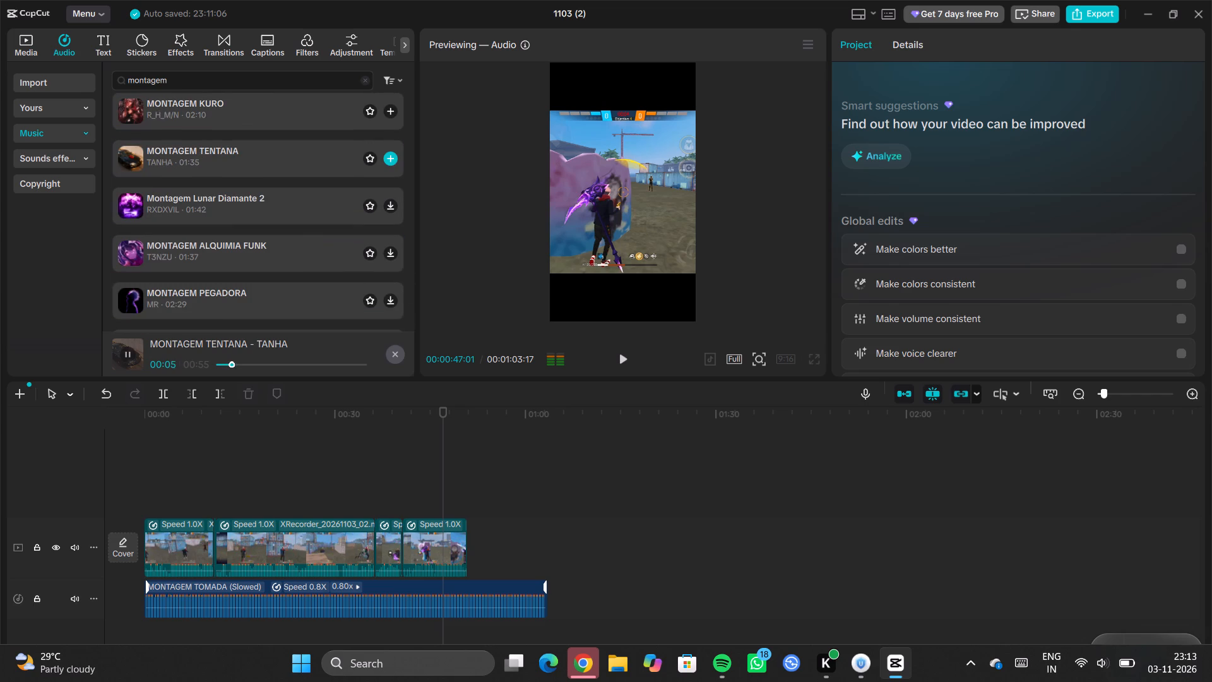
click(235, 110)
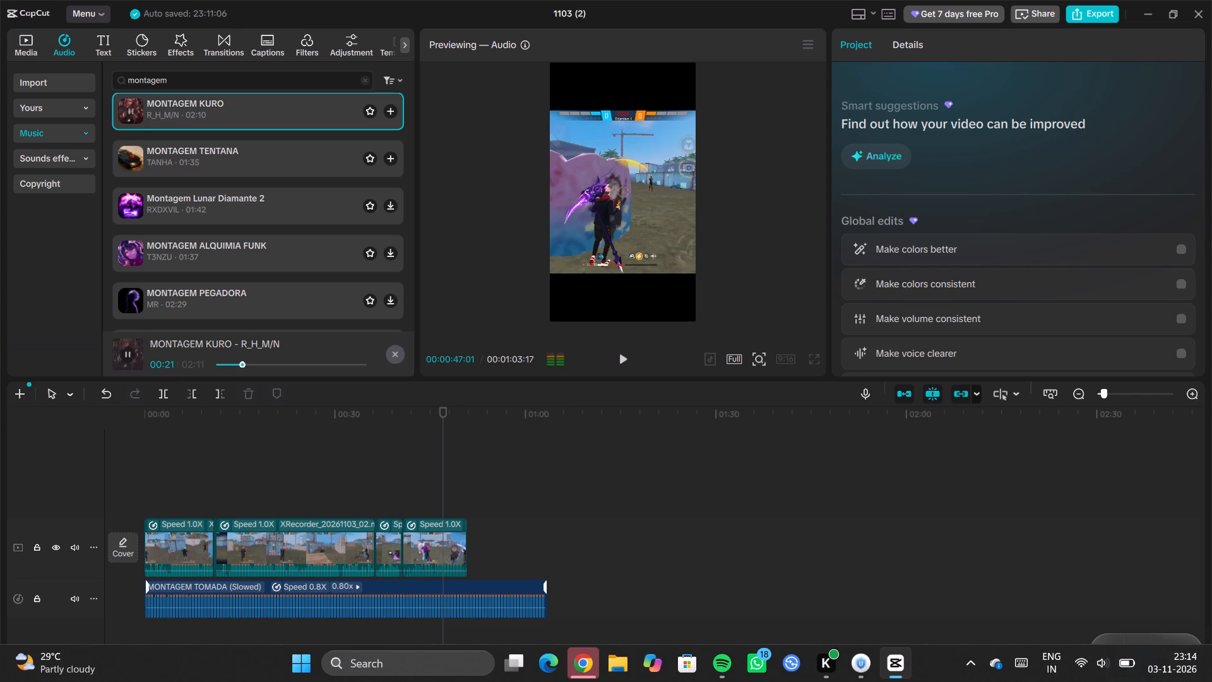
Add MONTAGEM KURO to the timeline as a second audio track and align its start with 00:00.
click(389, 112)
click(616, 488)
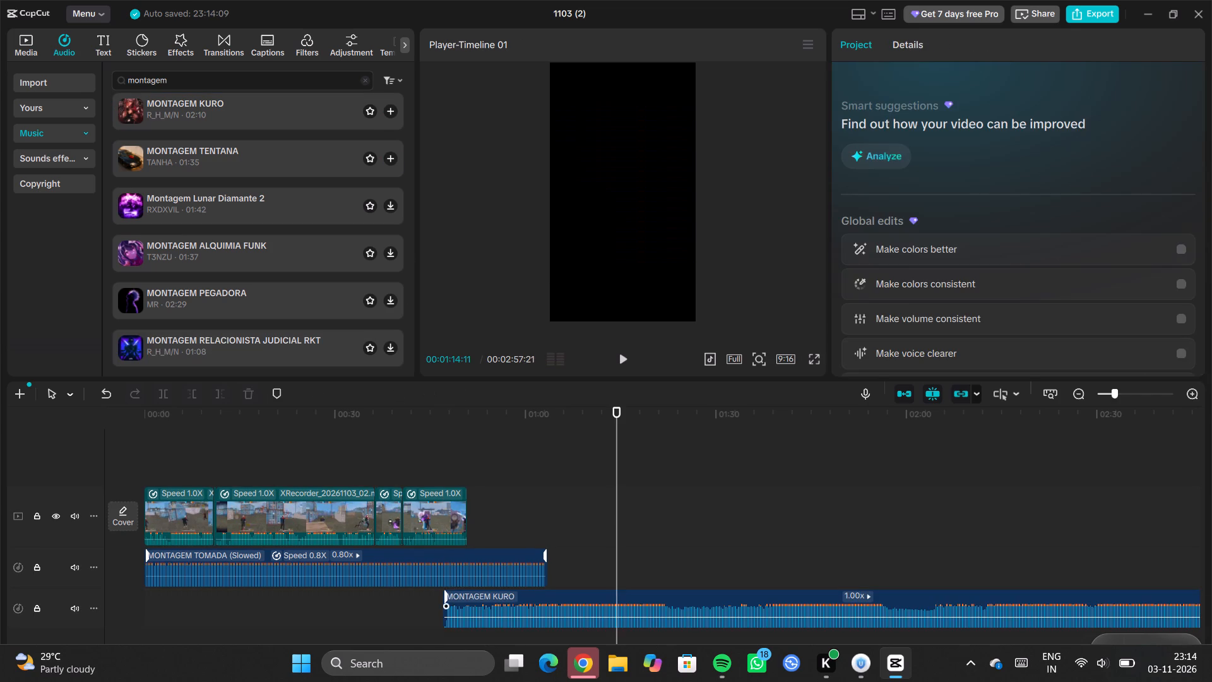
drag(524, 610, 225, 607)
Play the timeline from about 00:00:36 to hear both music tracks over the closing gameplay.
click(376, 448)
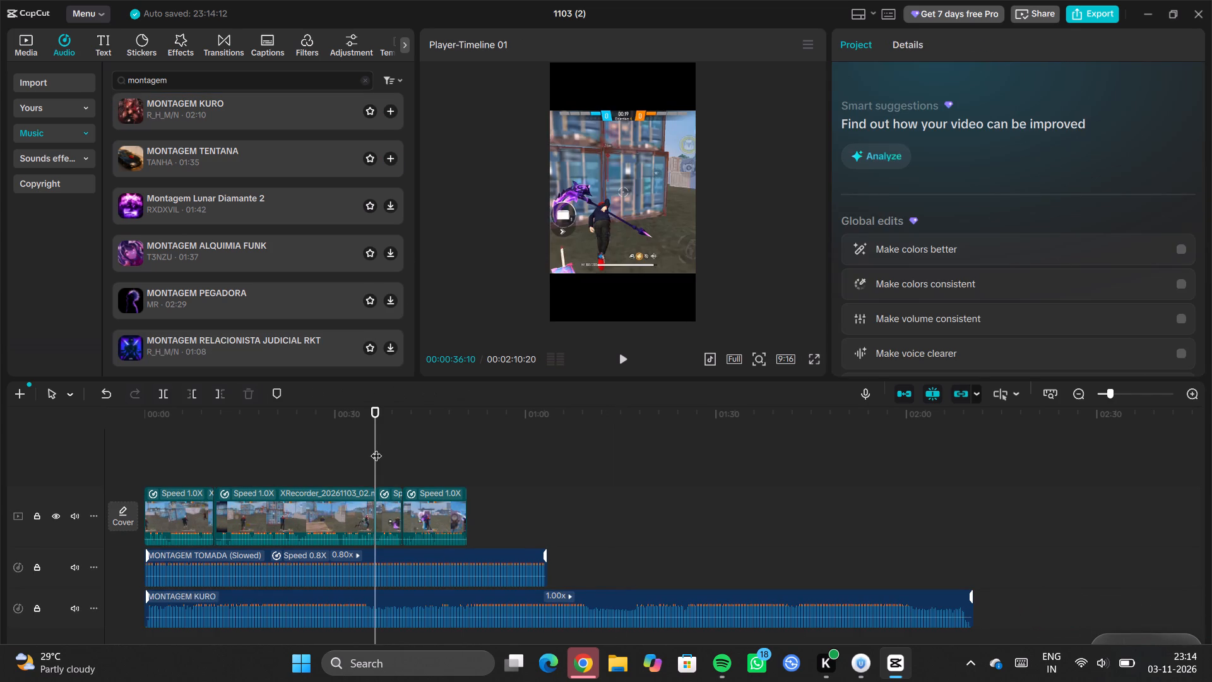
key(space)
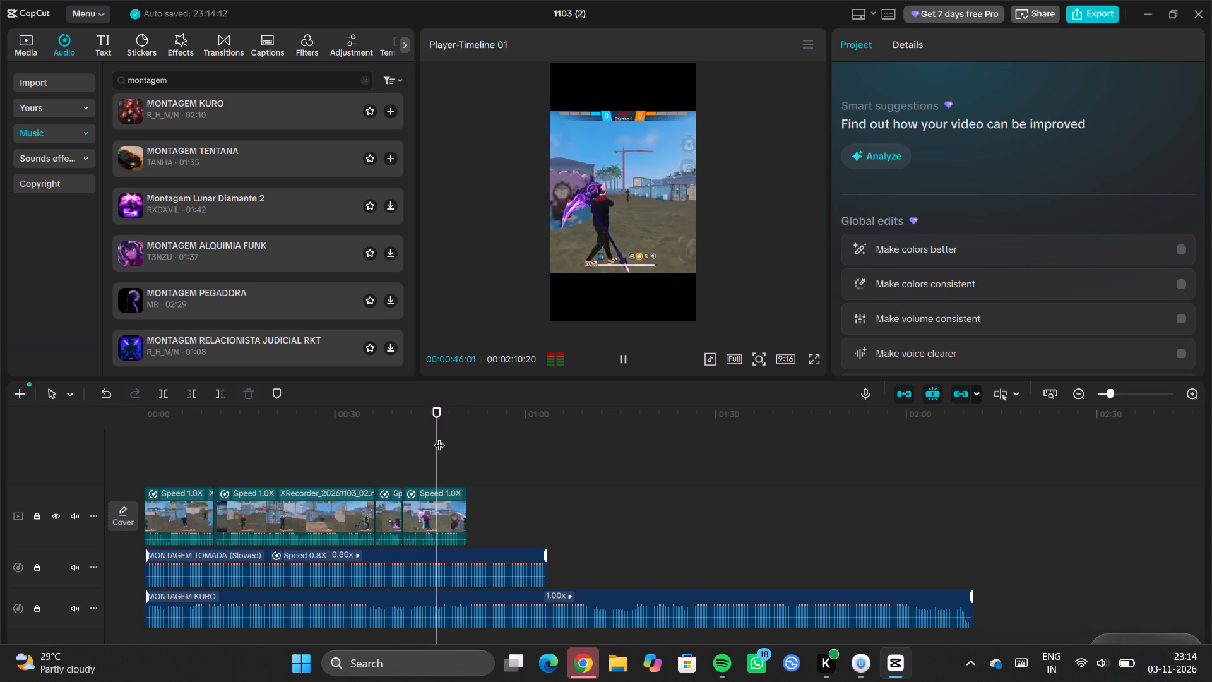
drag(439, 437, 371, 457)
key(space)
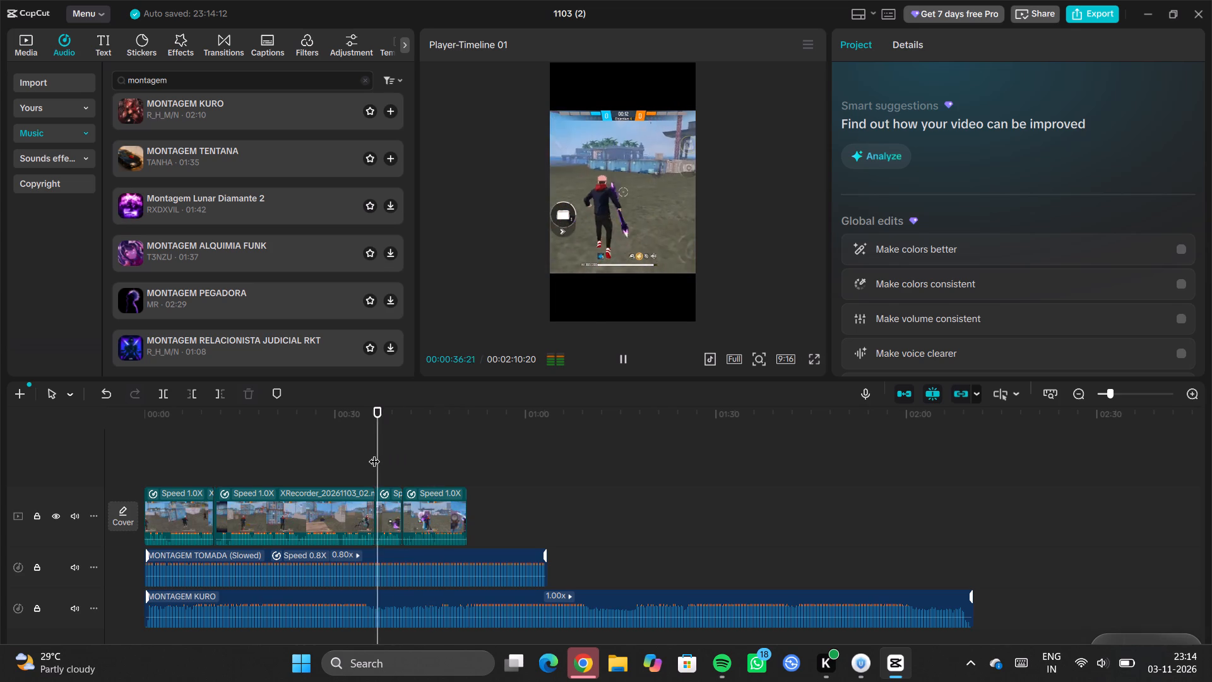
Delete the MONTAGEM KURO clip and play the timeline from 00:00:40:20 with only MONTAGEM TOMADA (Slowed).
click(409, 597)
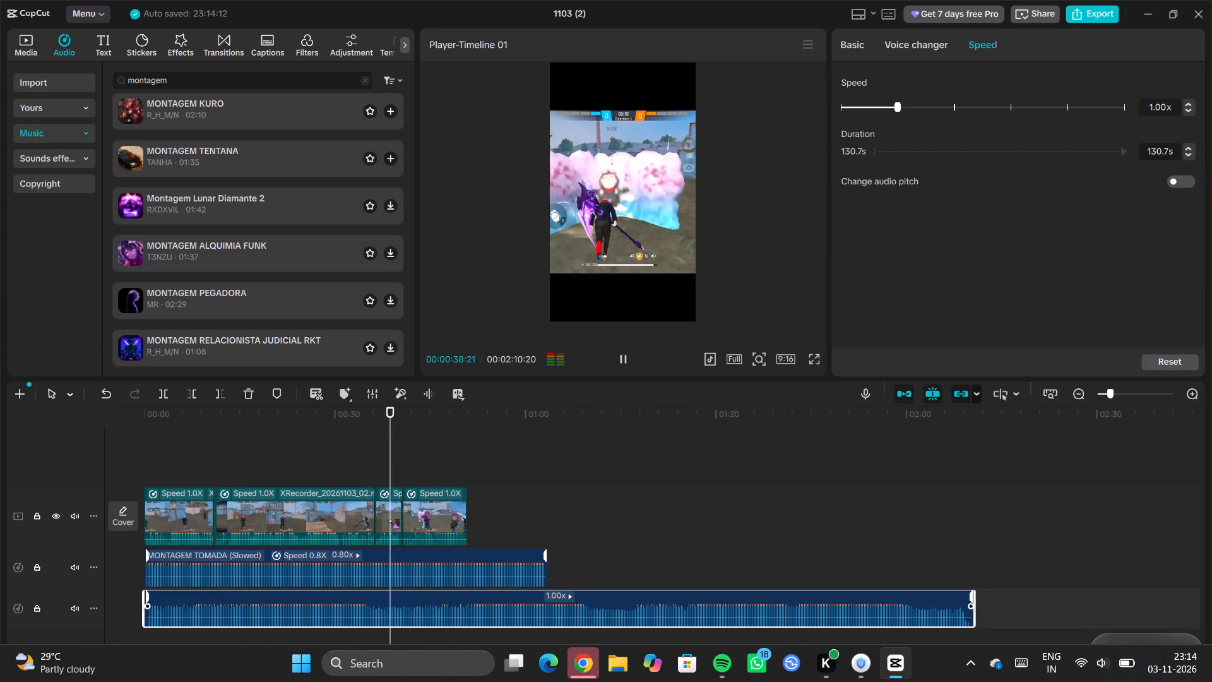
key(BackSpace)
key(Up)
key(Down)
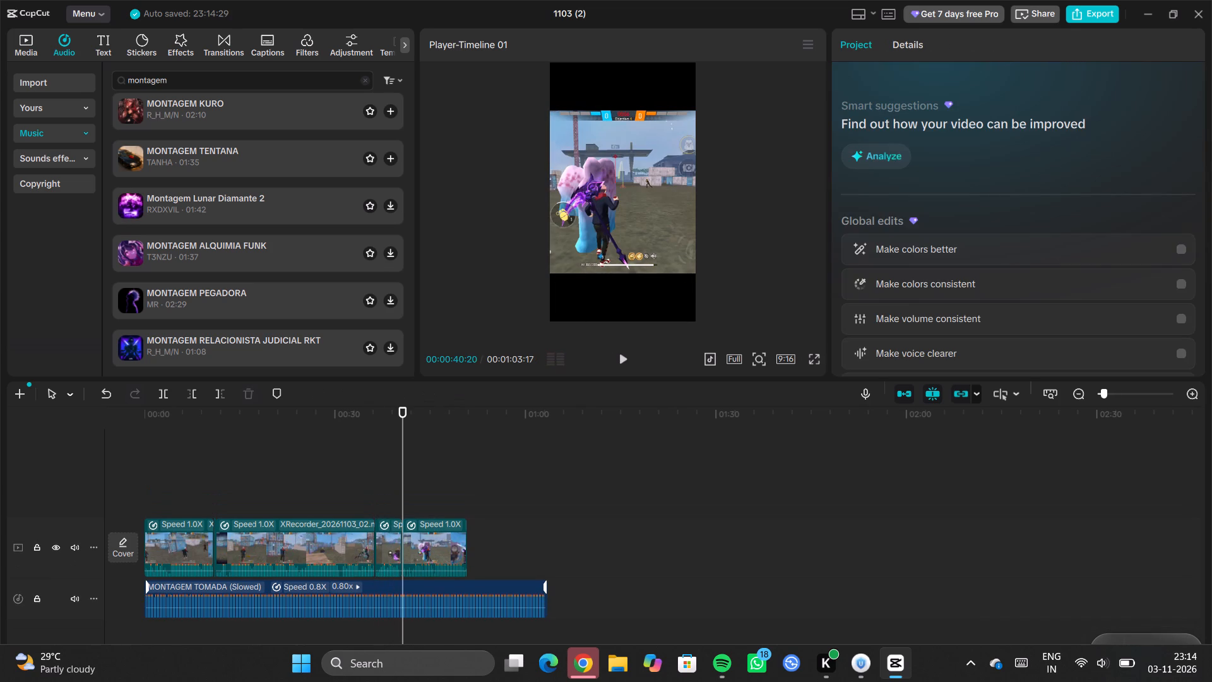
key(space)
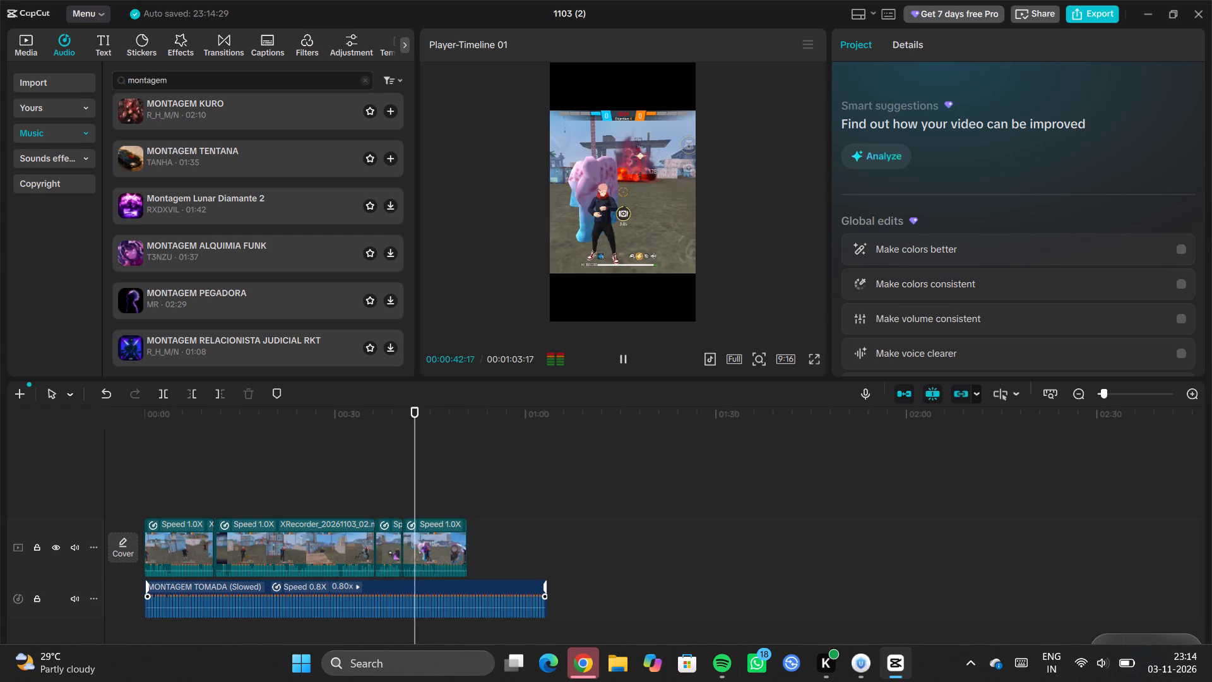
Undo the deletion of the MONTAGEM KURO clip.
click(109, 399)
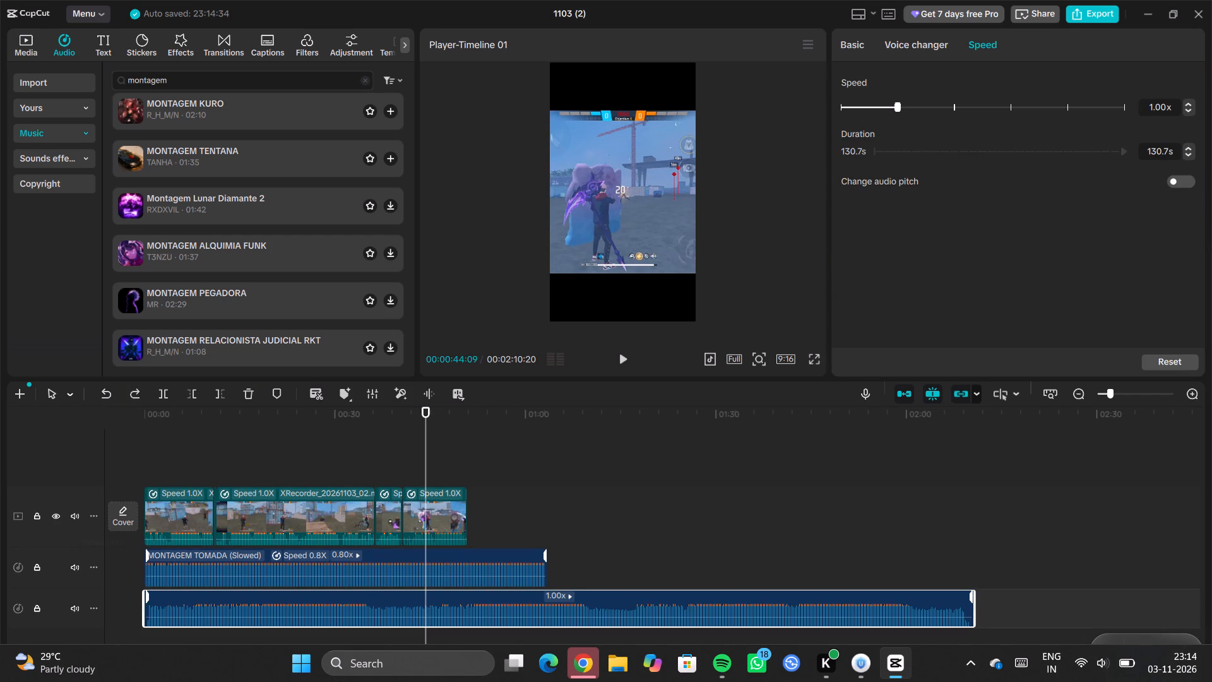
Mute the audio track holding MONTAGEM TOMADA (Slowed).
click(76, 565)
Play the timeline around 00:00:44 and from 00:00:18:07 to check MONTAGEM KURO alone with the gameplay.
key(space)
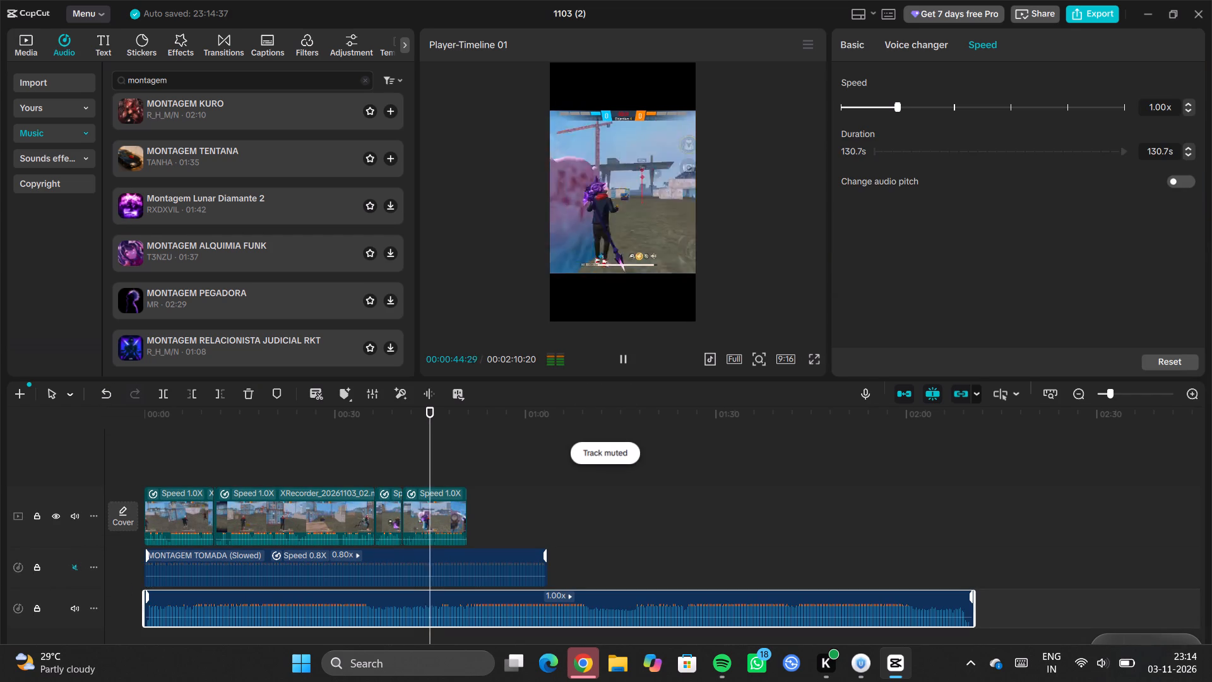
drag(441, 426, 260, 465)
click(260, 465)
key(space)
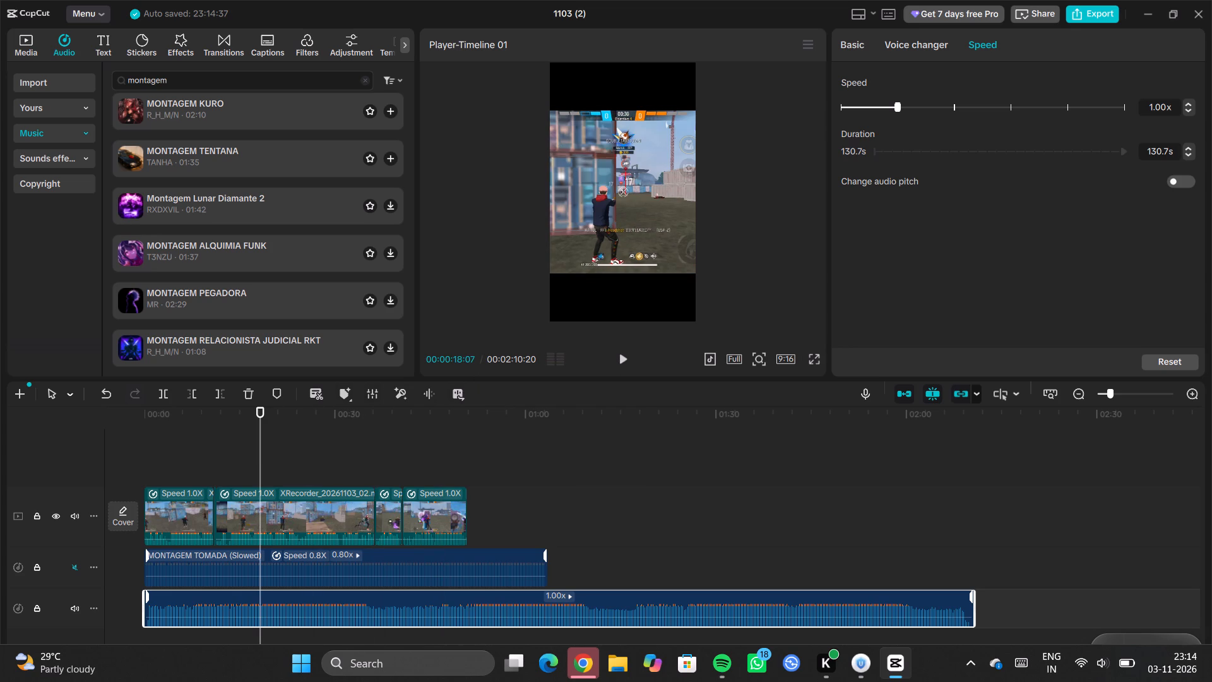
click(622, 359)
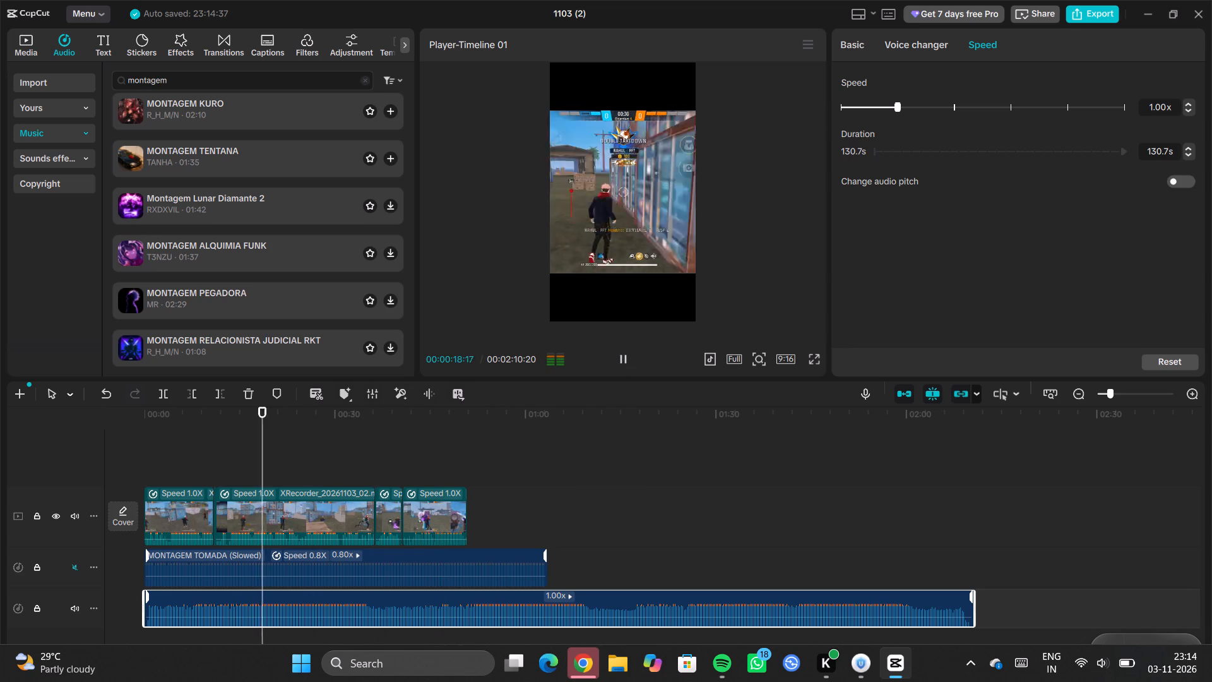
Minimise the editor and reduce the Chrome New Tab window behind it from its maximised size.
click(1148, 8)
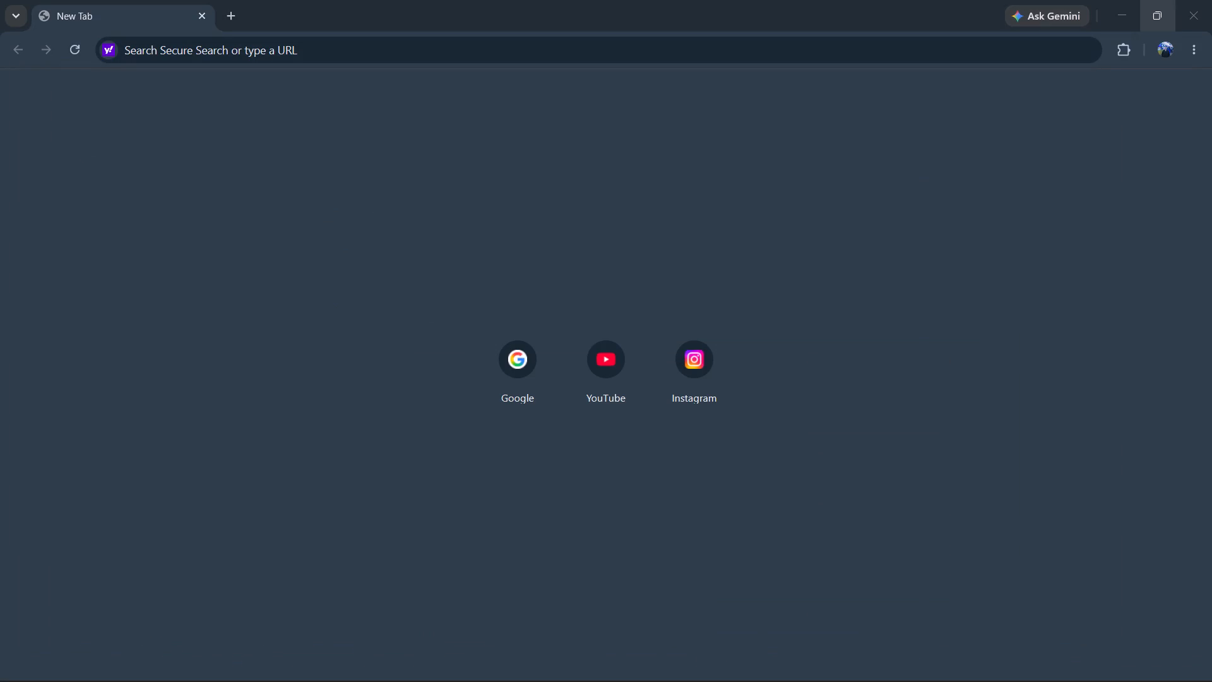
click(1150, 7)
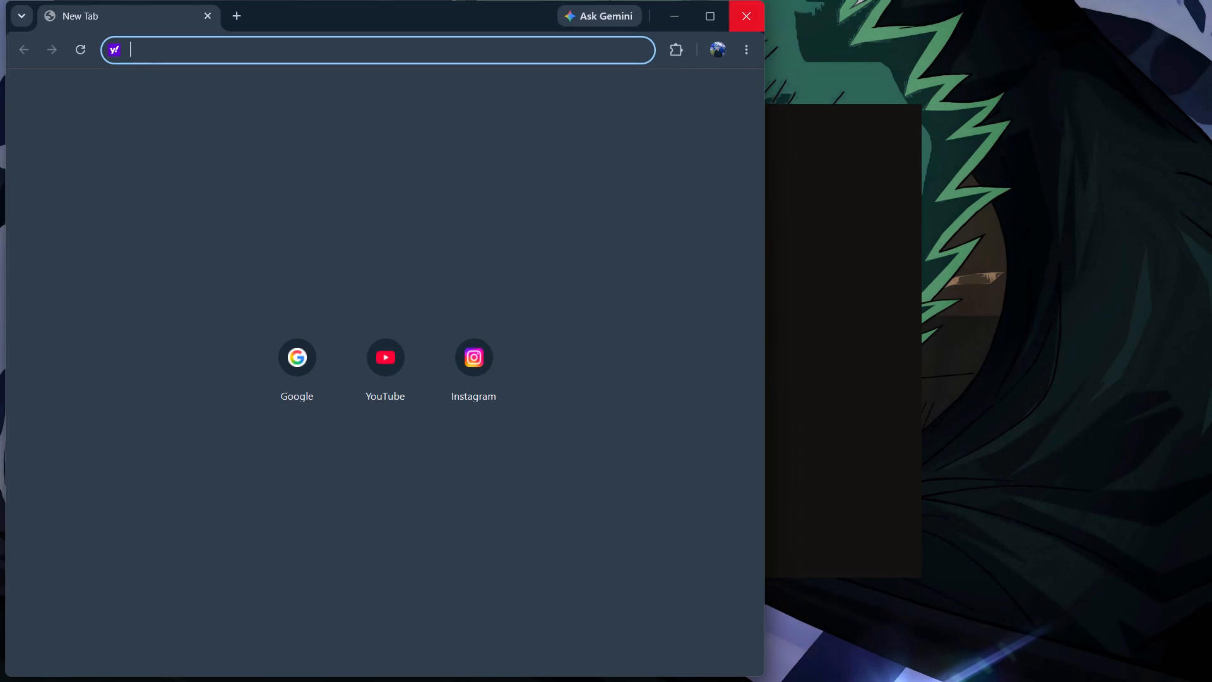
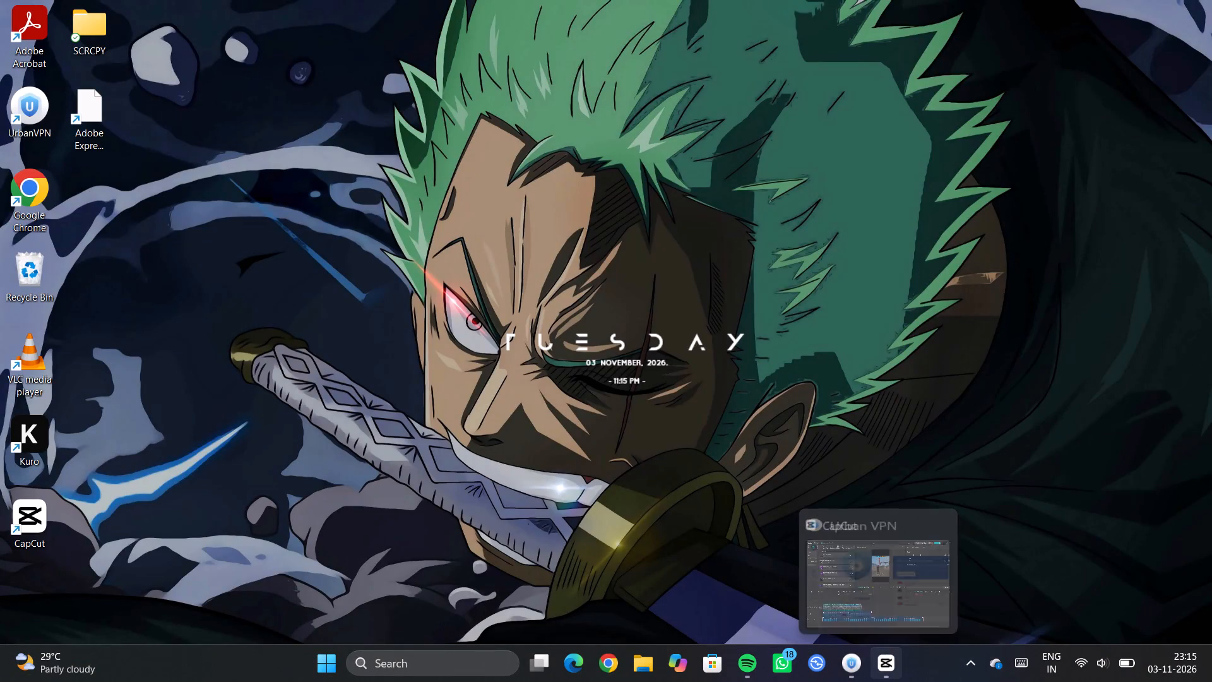
Close the open CapCut project and the CapCut home window.
click(951, 520)
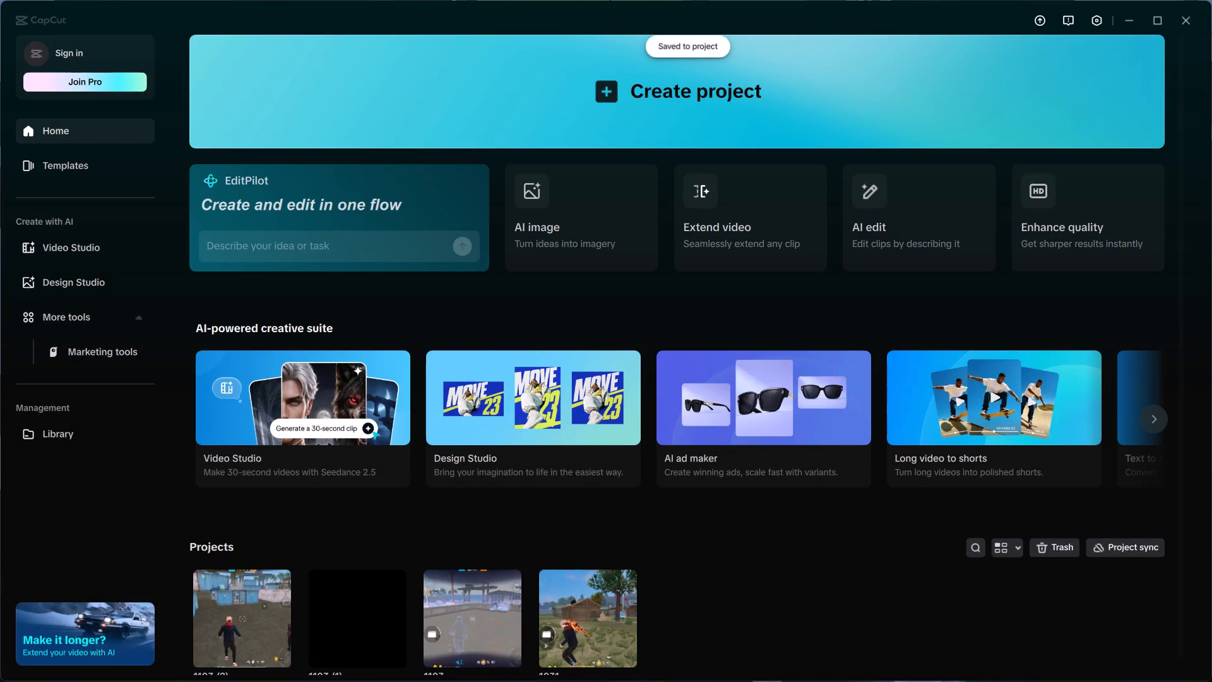
click(1181, 22)
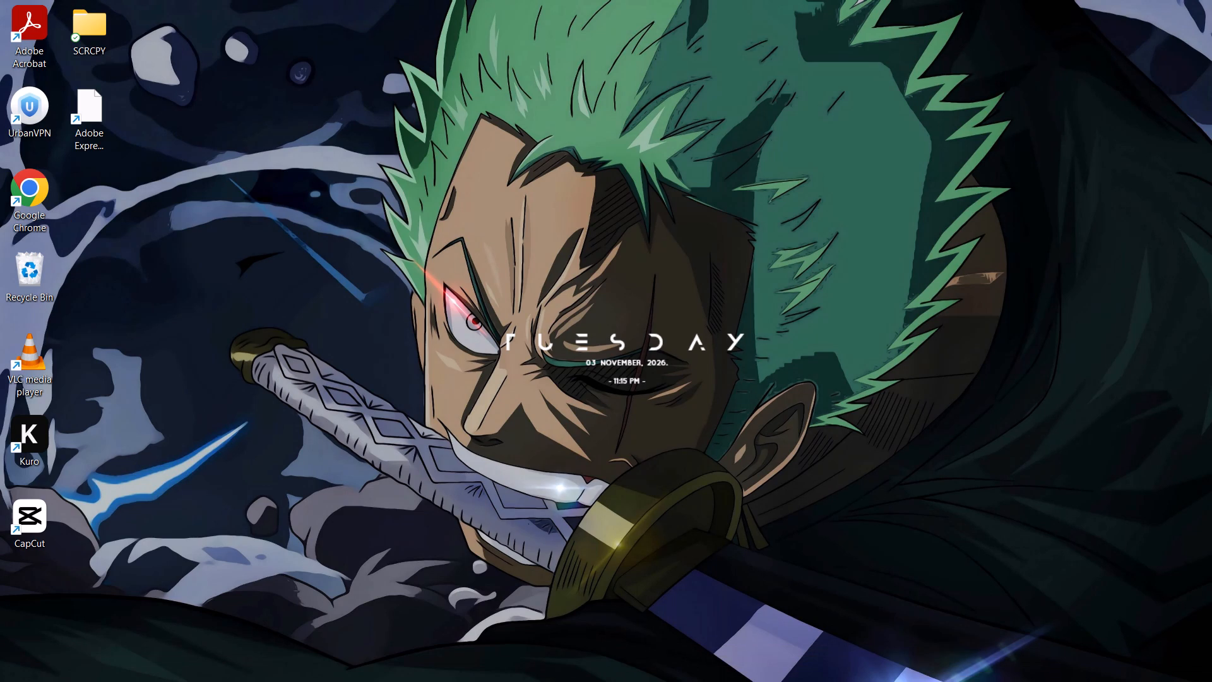
Open the power options of Windows.
click(301, 658)
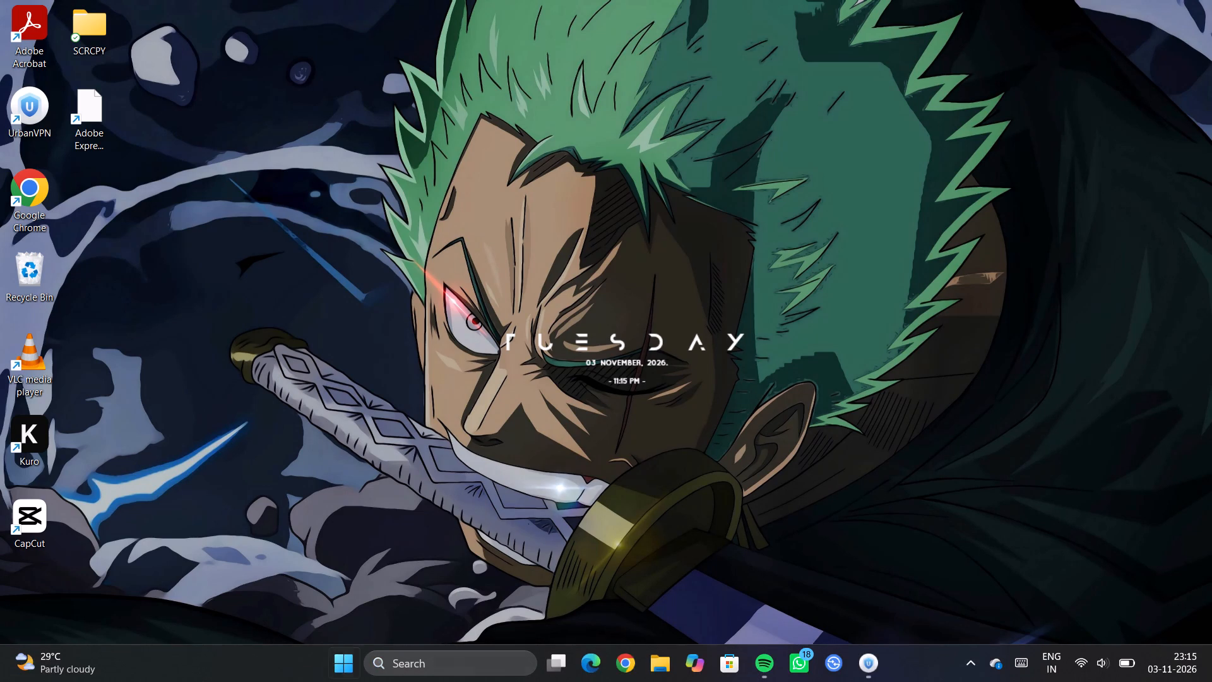
click(350, 668)
click(704, 619)
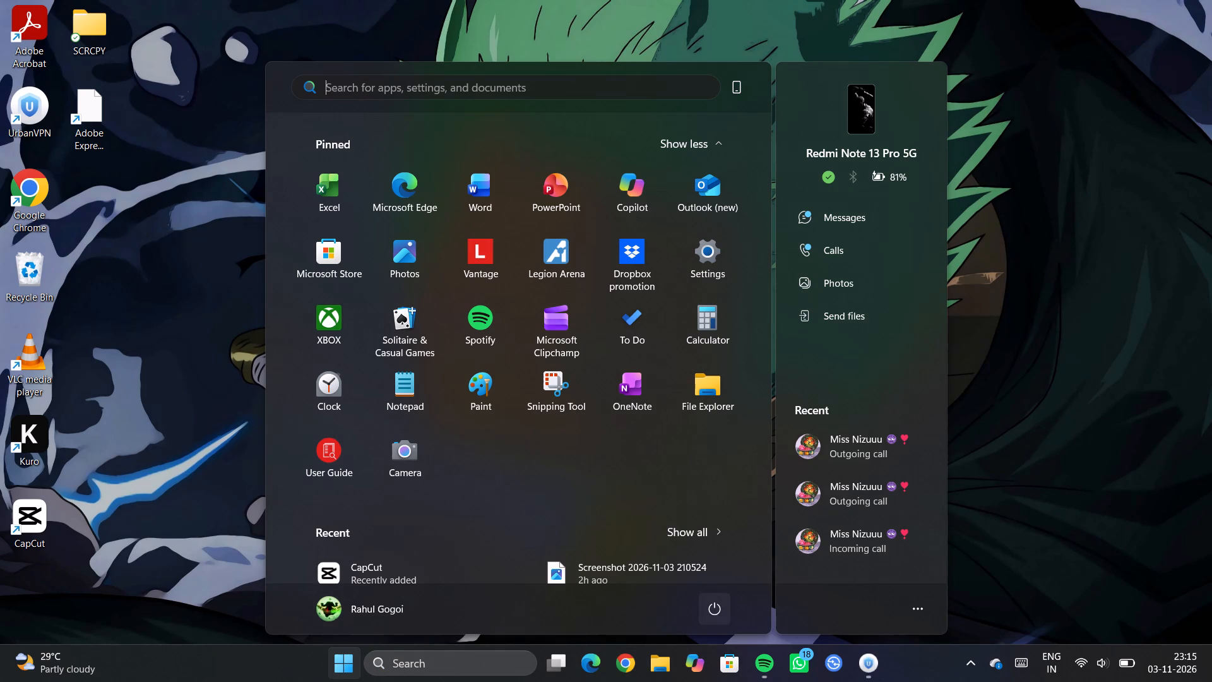